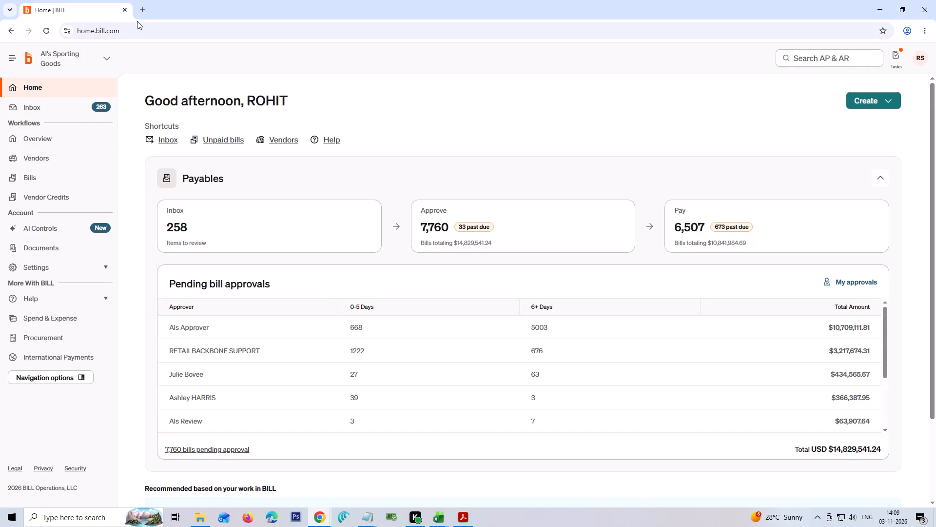
Open the Inbox of the Al's Sporting Goods account.
left_click(74, 113)
Bring up the available actions for the browser tab in which the Inbox is loading.
right_click(98, 8)
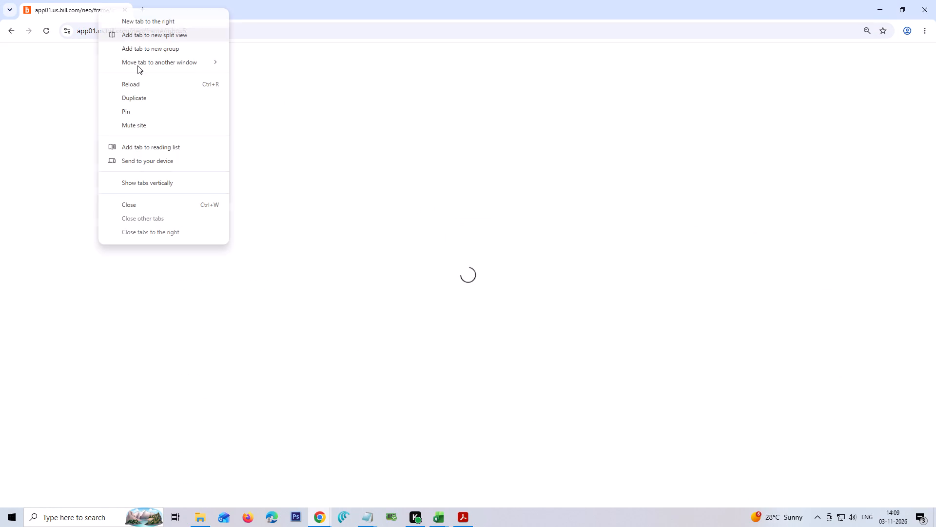
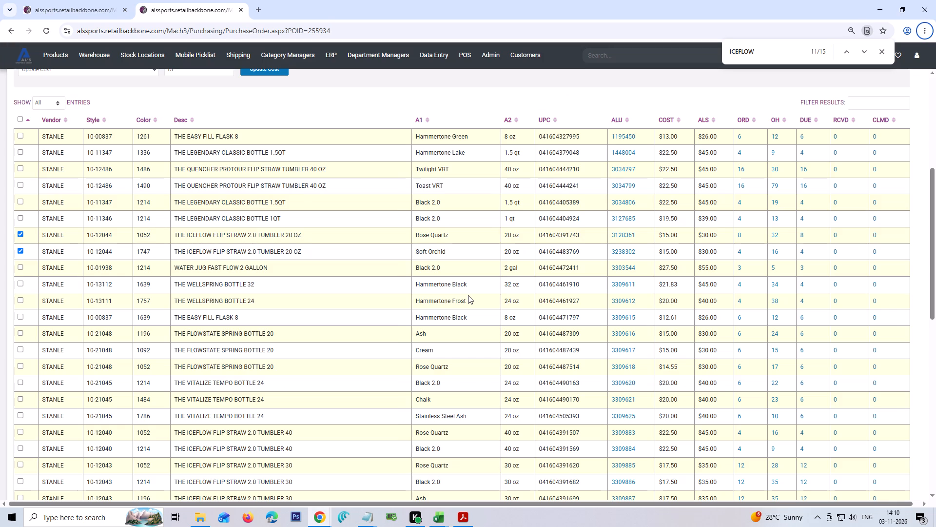
Close the in-page search and reload both Retail Backbone pages, the purchase order 1A255934 and the Flex PO Search.
key("Escape")
key("Escape")
key("Escape")
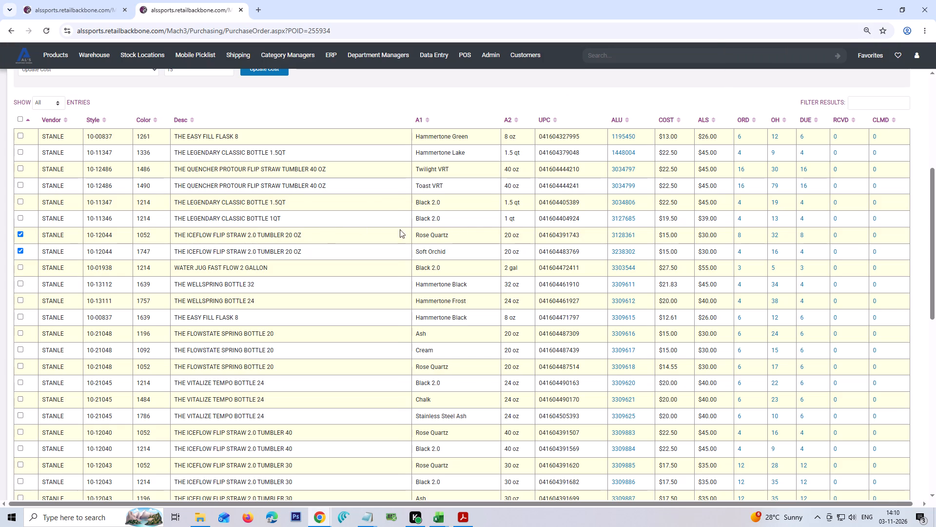
scroll(192, 233, "up", 3)
left_click(352, 32)
key("Return")
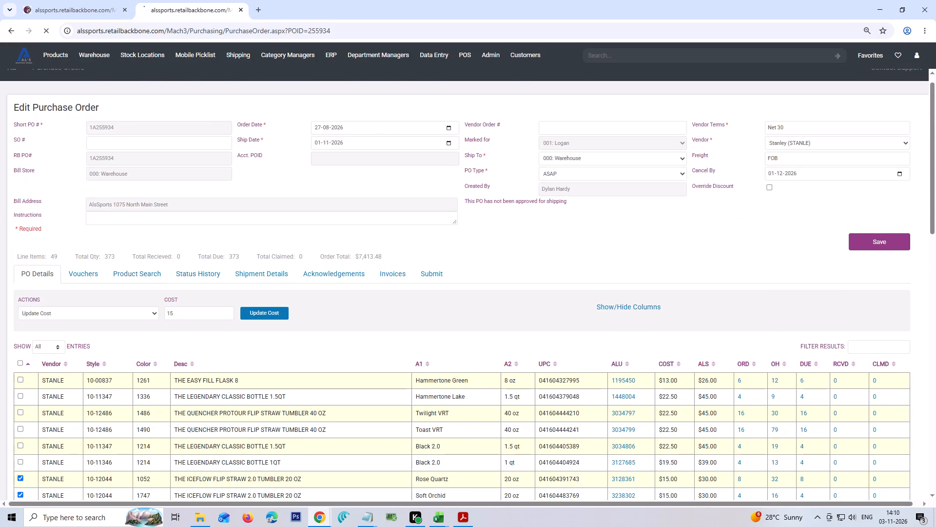
left_click(55, 5)
key("alt+d")
key("Return")
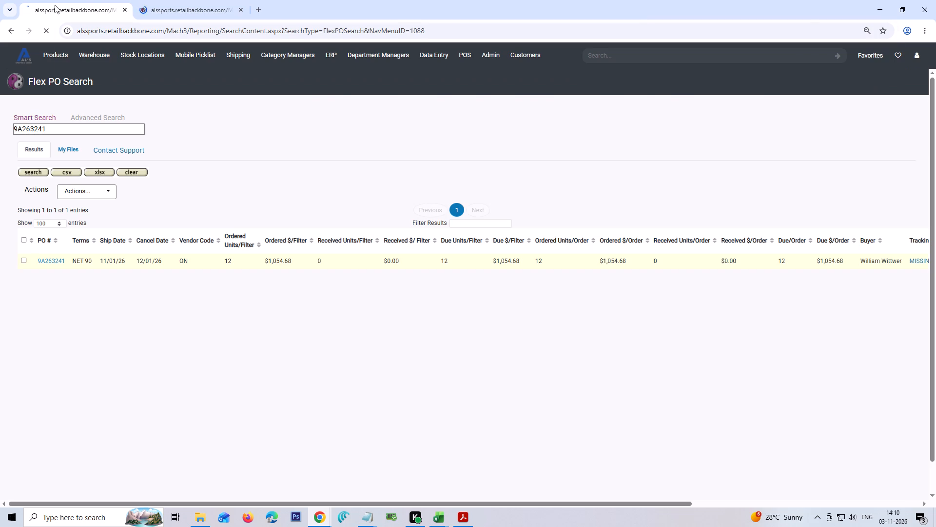
left_click(175, 1)
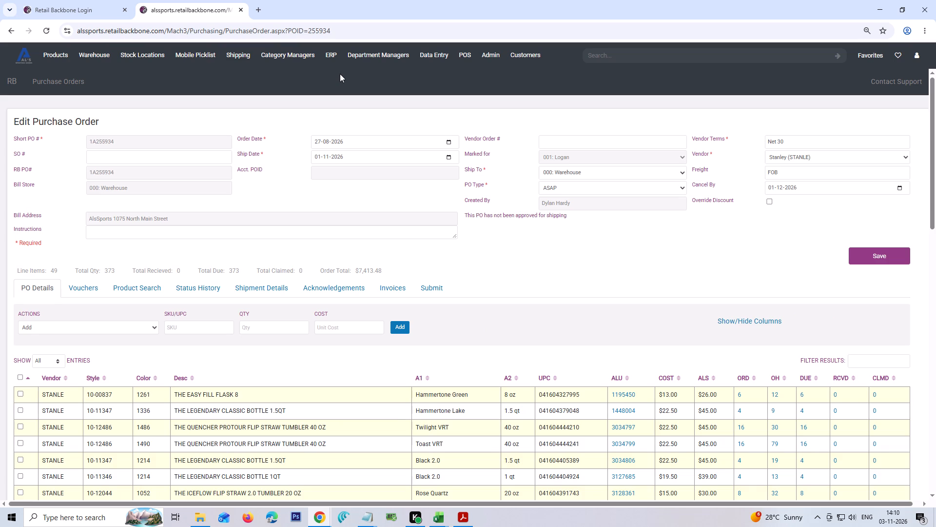
left_click(662, 243)
scroll(662, 243, "down", 3)
scroll(662, 243, "up", 3)
Switch to the DISCRAFT-CCARD bill in BILL and copy its PO number 1A261163.
key("alt+Tab")
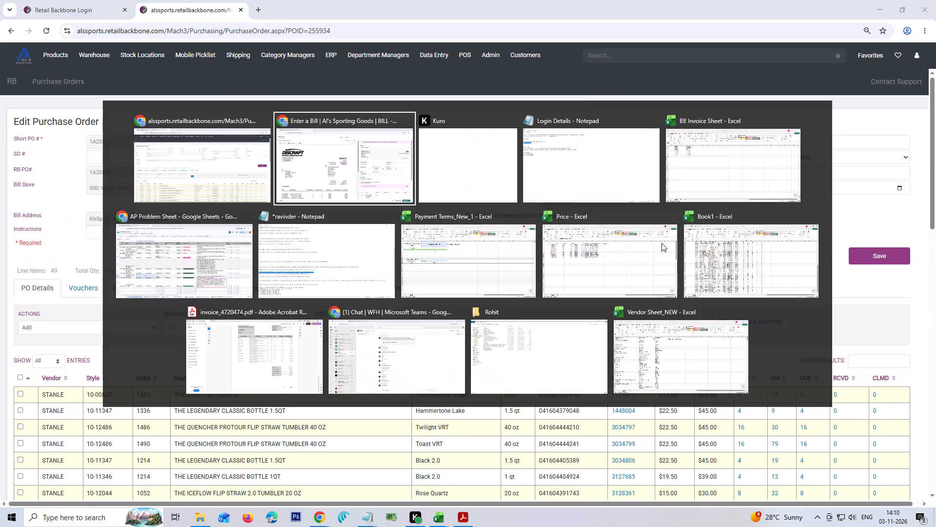
double_click(794, 245)
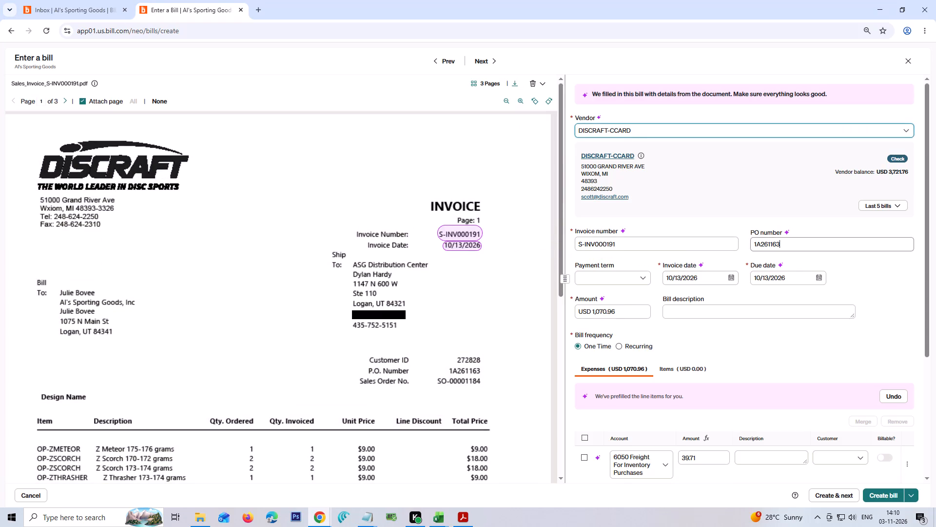
key("ctrl+c")
key("ctrl+c")
key("ctrl+c")
key("alt+Tab")
key("alt+Right")
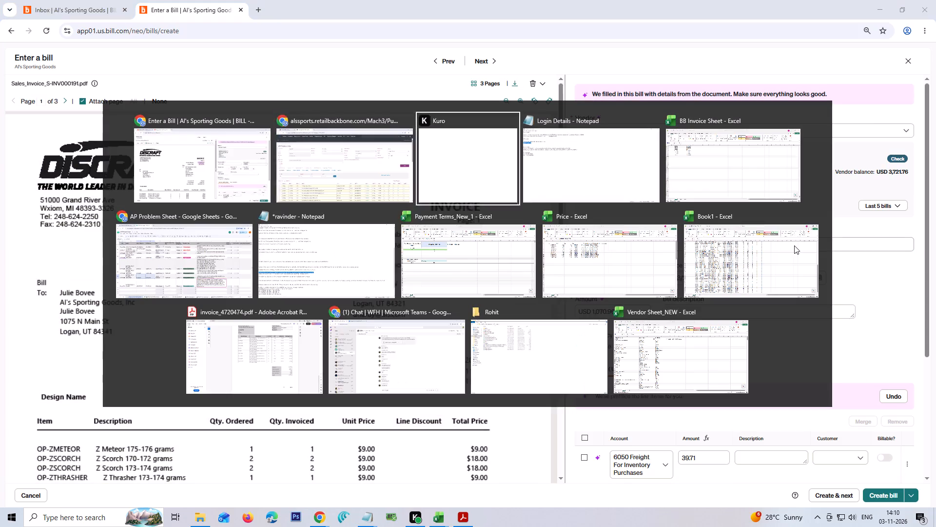
key("alt+Left")
key("alt+Left")
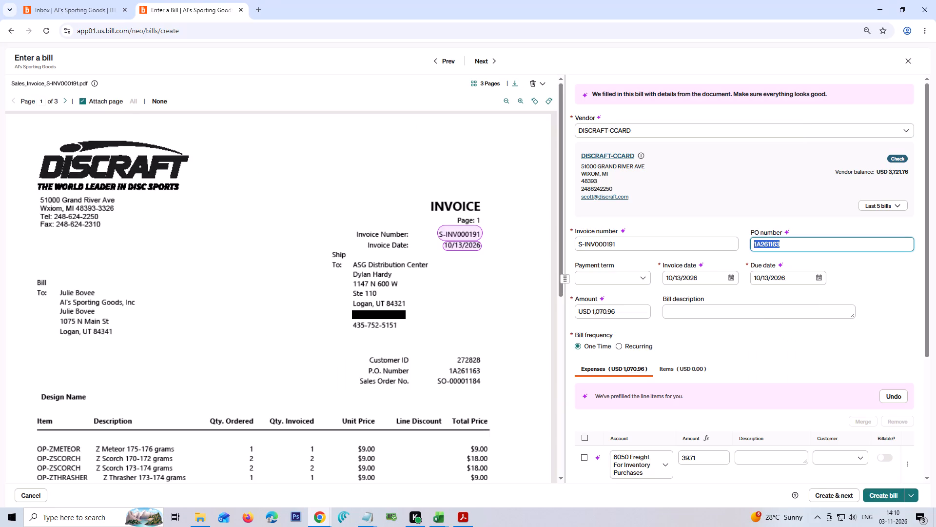
key("ctrl+c")
In Retail Backbone, open purchase order 261163 by replacing the POID in the page address.
key("alt+Tab")
key("alt+Right")
key("alt+Left")
key("alt+d")
key("Right")
key("ctrl+shift+Left")
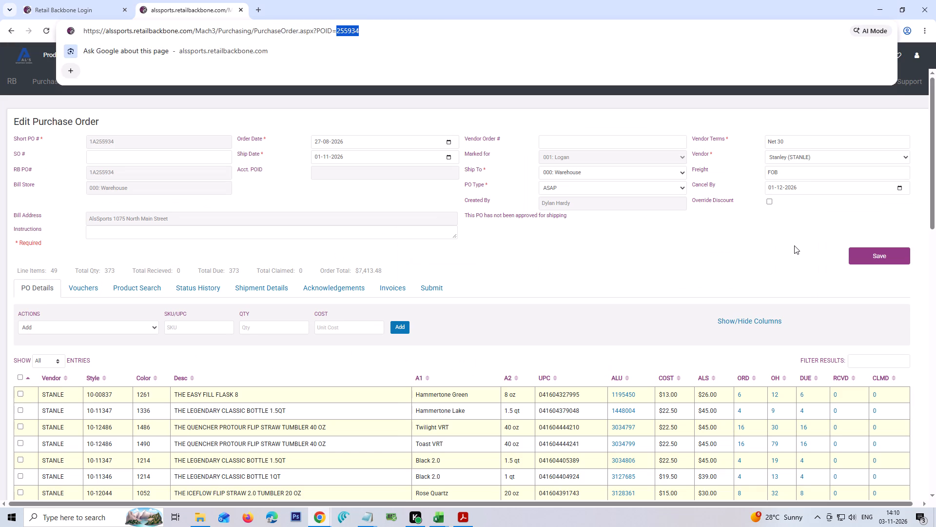
key("ctrl+v")
key("ctrl+Left")
key("shift+Right")
key("shift+Right")
key("BackSpace")
key("Return")
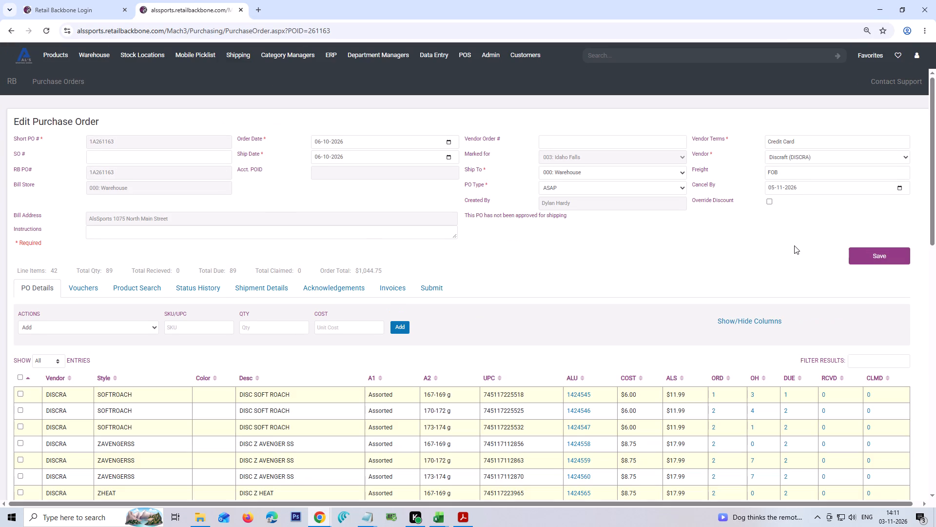
Search the opened purchase order page for PO number 1A261163.
key("ctrl+f")
key("ctrl+v")
Copy the item code OP-ZMETEOR from the Discraft invoice by way of the bill description, leaving that field empty.
key("alt+Tab")
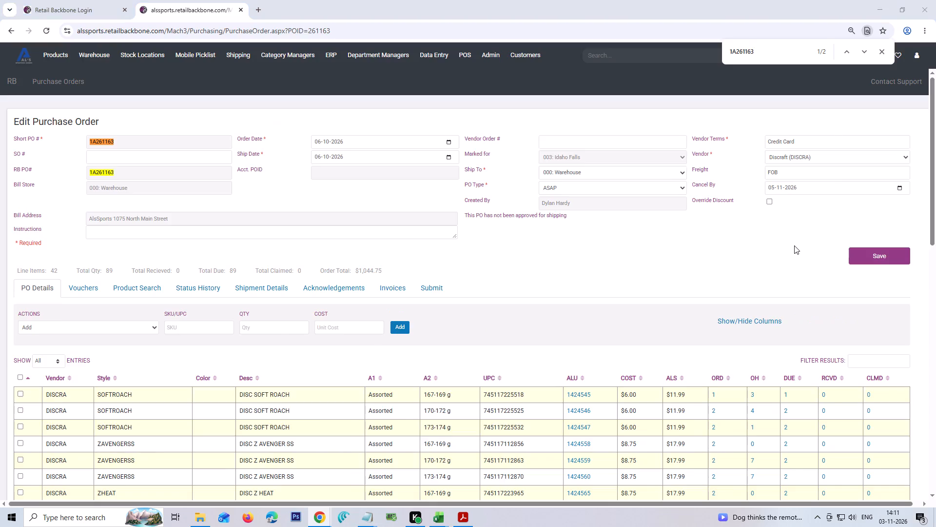
scroll(516, 282, "down", 2)
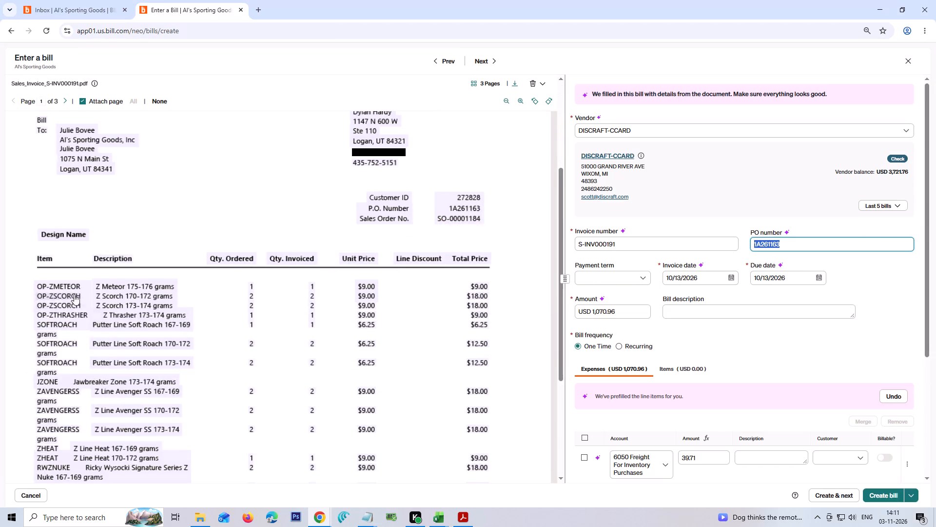
left_click(56, 284)
left_click(790, 315)
key("ctrl+a")
key("ctrl+x")
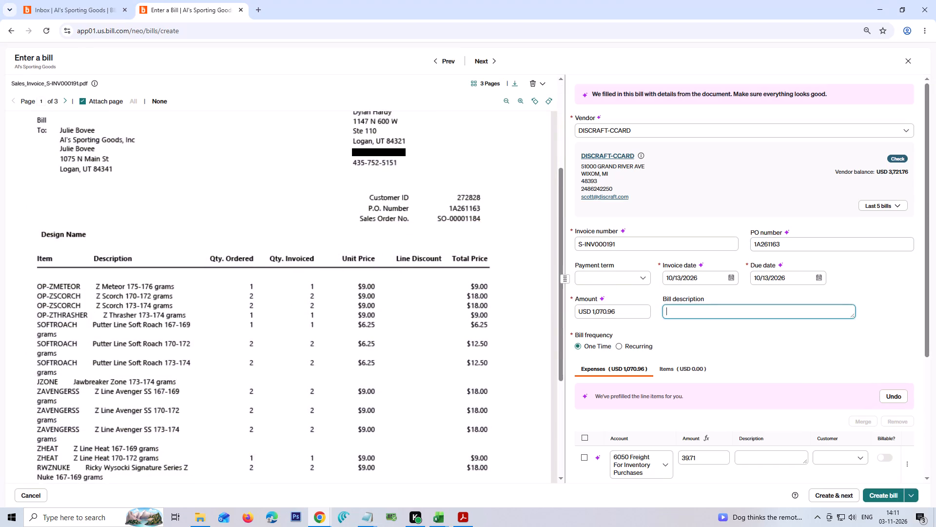
Search the purchase order page for ZMETEOR without the OP- prefix and compare its line with the invoice.
key("alt+Tab")
key("ctrl+f")
key("ctrl+v")
key("ctrl+shift+Left")
key("BackSpace")
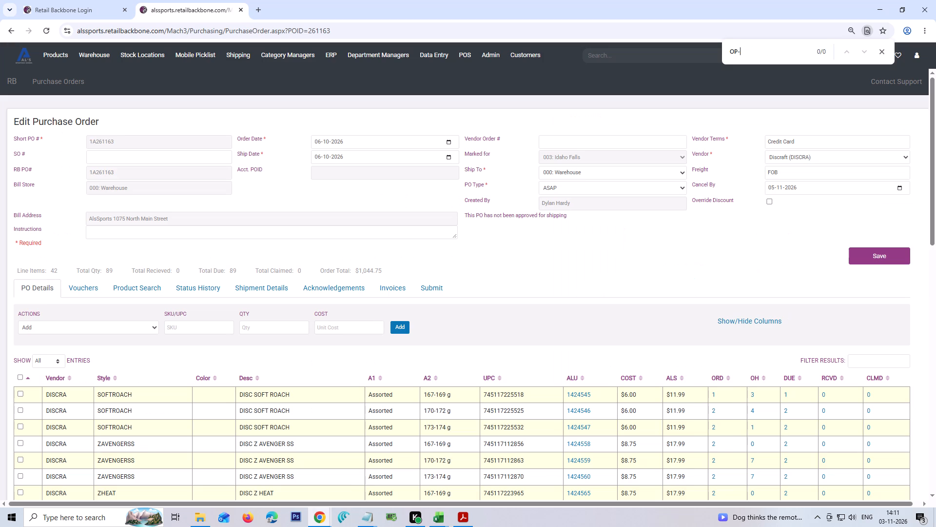
key("BackSpace")
key("BackSpace")
key("BackSpace")
key("BackSpace")
key("ctrl+f")
key("ctrl+v")
key("ctrl+Left")
key("ctrl+shift+Left")
key("BackSpace")
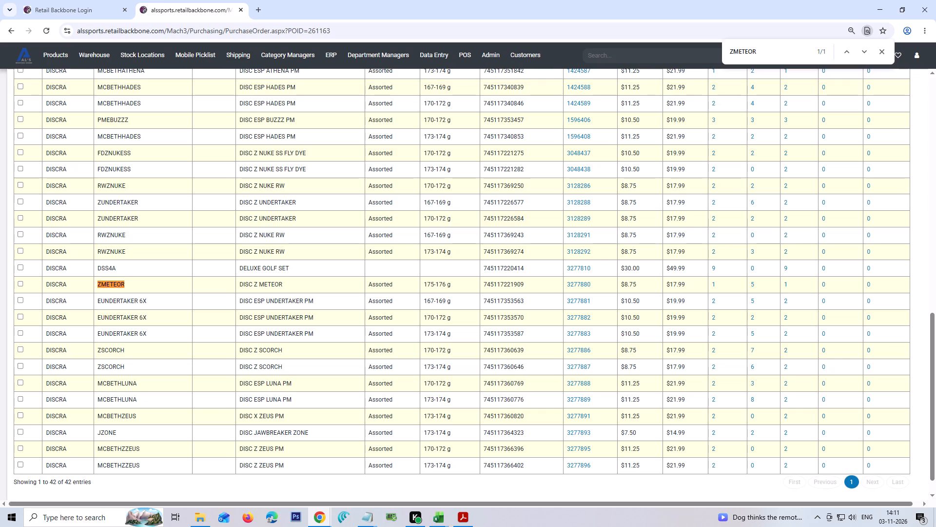
key("alt+Tab")
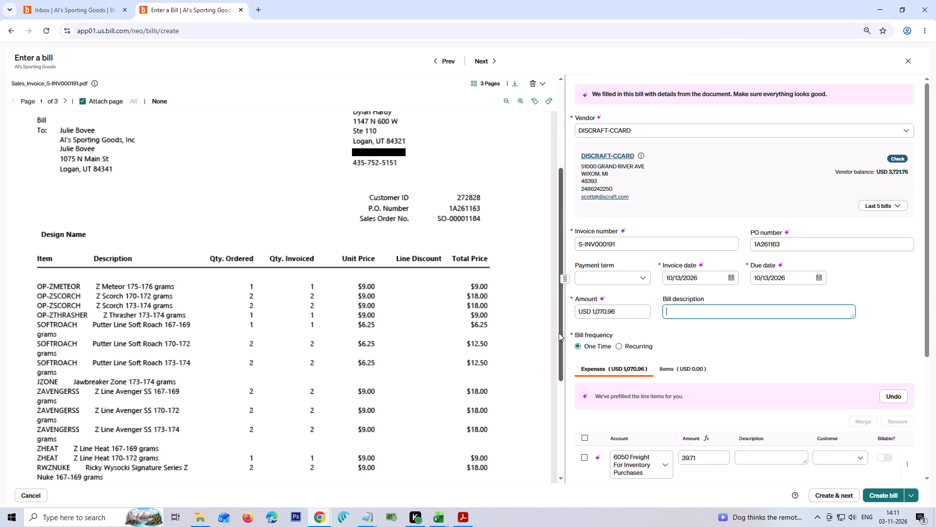
key("alt+Tab")
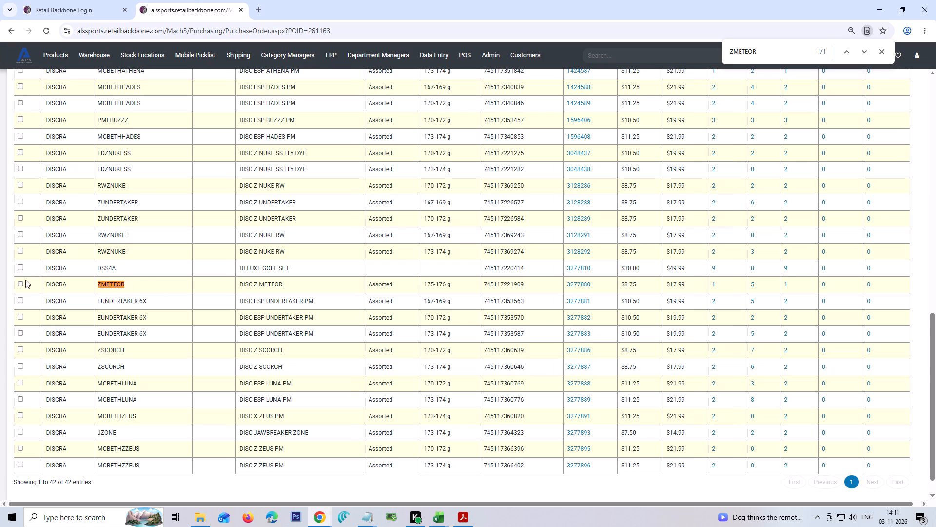
Select the ZMETEOR line on the purchase order and update its unit cost to 9, as on the invoice.
left_click(17, 283)
left_click(18, 283)
key("alt+Tab")
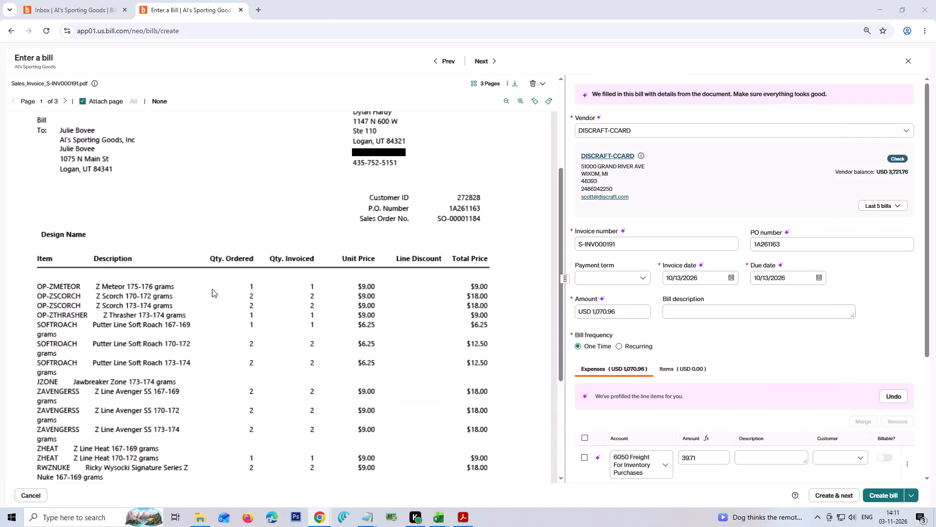
key("alt+Tab")
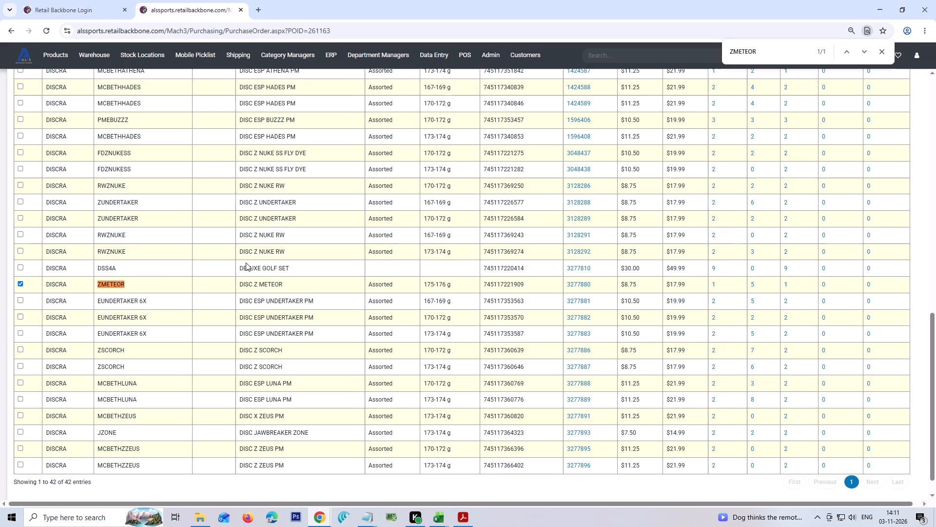
scroll(163, 277, "up", 6)
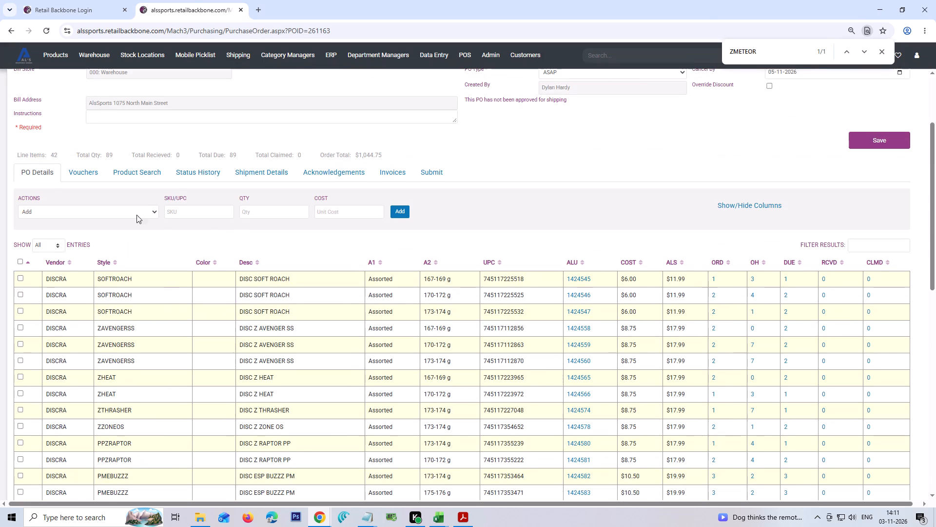
left_click(127, 216)
left_click(78, 415)
left_click(196, 216)
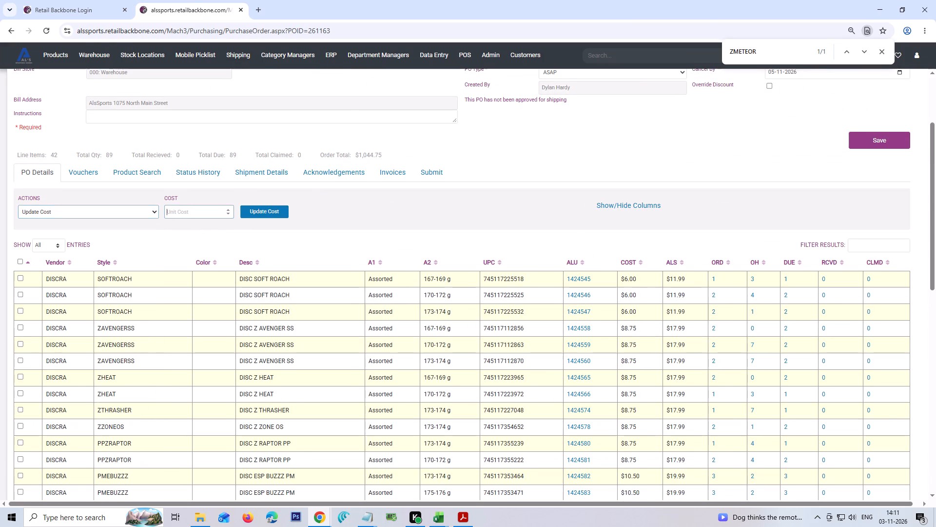
key("alt+Tab")
key("alt+Tab")
key("9")
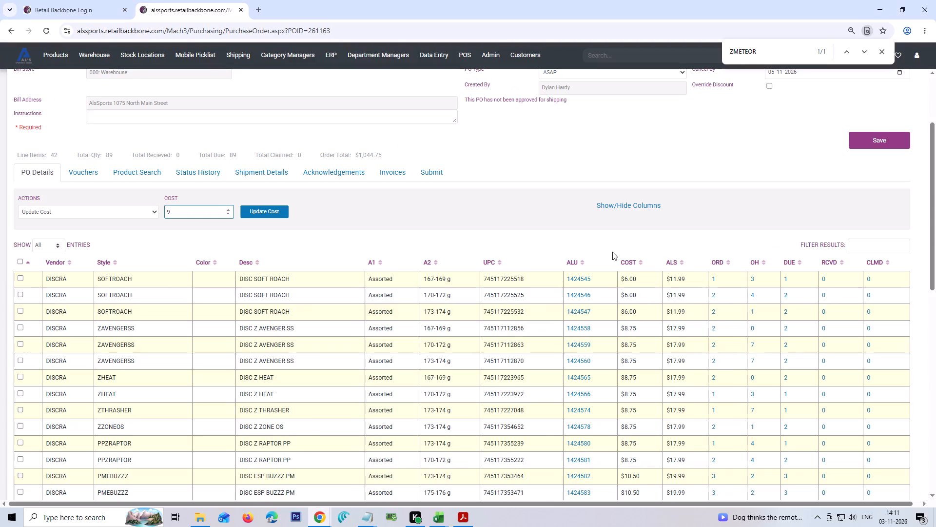
left_click(277, 212)
Copy the item code OP-ZSCORCH from the Discraft invoice by way of the bill description, leaving that field empty.
key("alt+Tab")
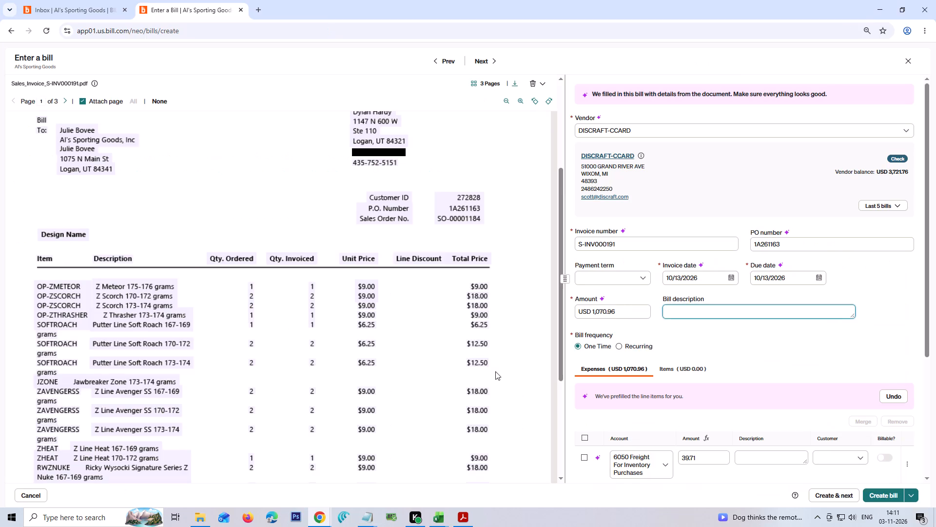
left_click(60, 295)
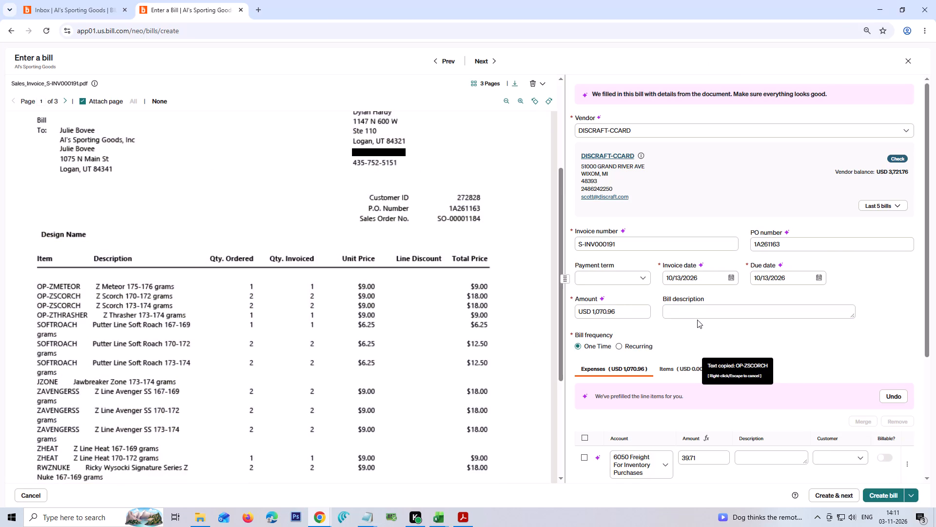
left_click(699, 313)
key("ctrl+a")
key("ctrl+x")
key("alt+Tab")
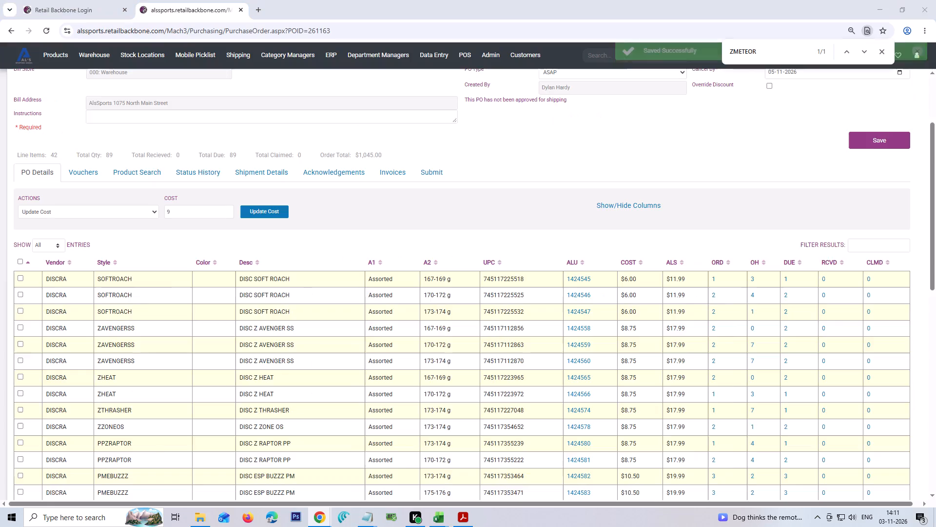
Clear the line selection on the purchase order so that ZMETEOR is no longer selected.
scroll(136, 300, "down", 7)
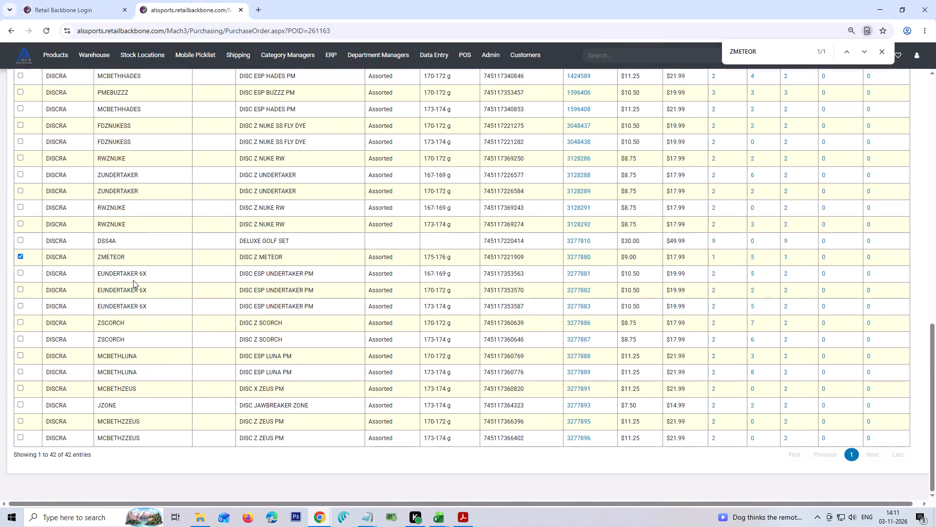
scroll(123, 267, "up", 6)
left_click(19, 236)
left_click(19, 236)
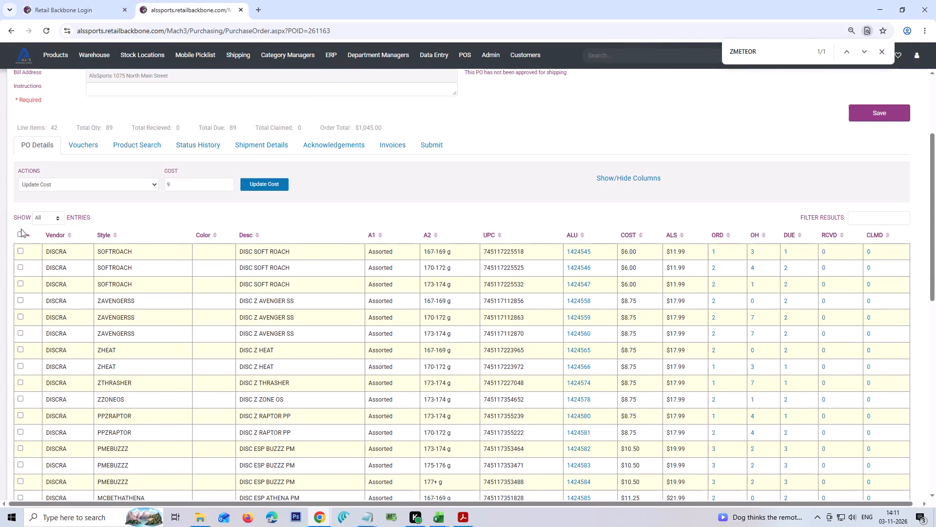
Search the purchase order for ZSCORCH without the OP- prefix and compare the matching lines with the invoice.
key("ctrl+f")
key("ctrl+v")
key("ctrl+Left")
key("ctrl+shift+Left")
key("BackSpace")
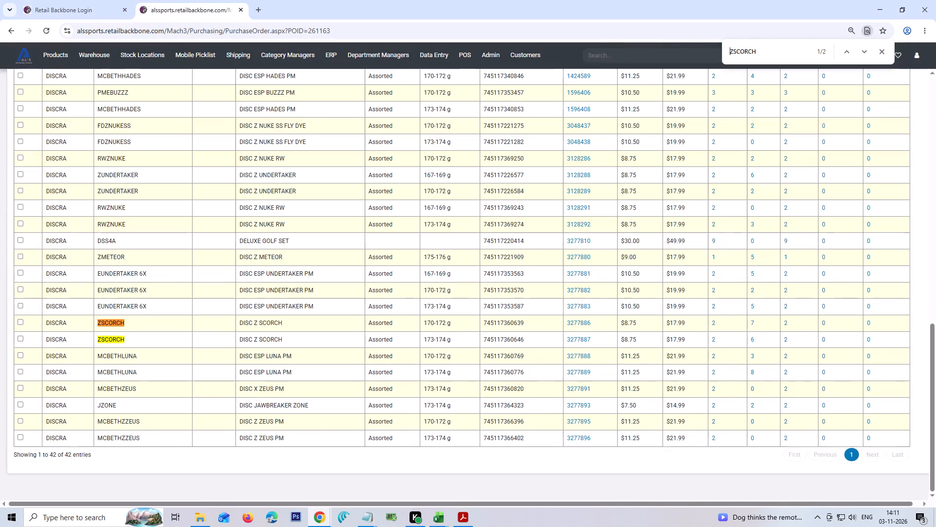
key("alt+Tab")
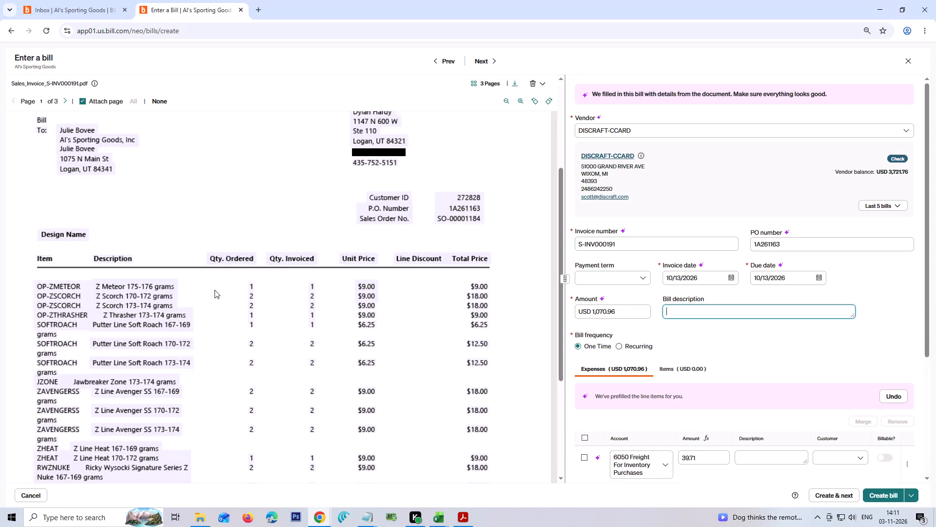
key("alt+Tab")
key("alt+Tab")
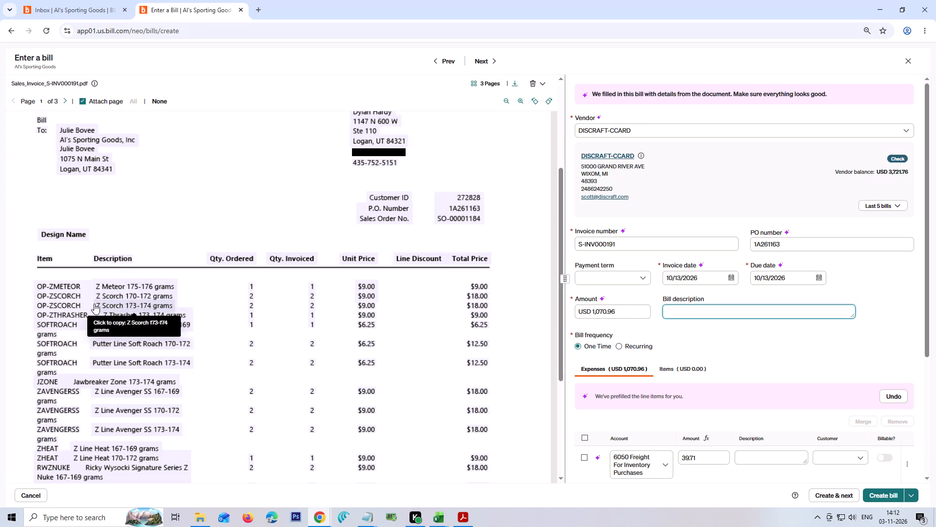
key("alt+Tab")
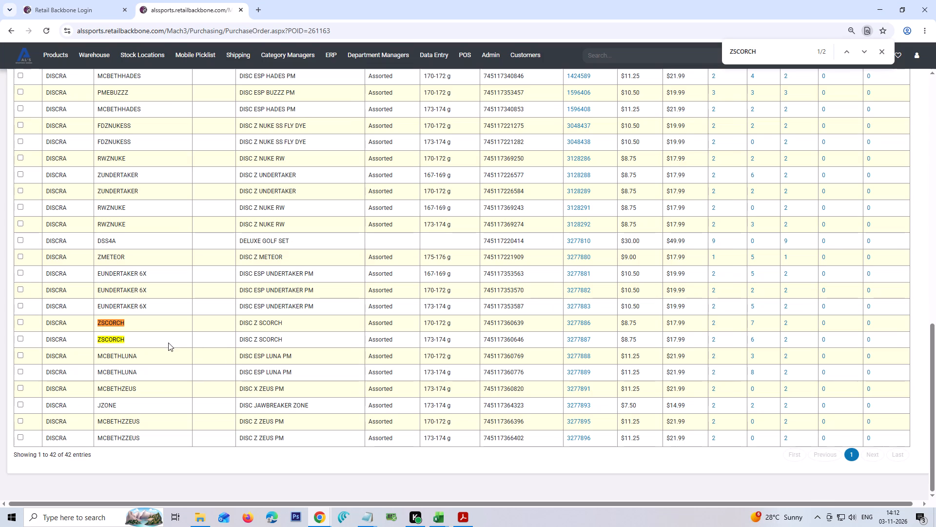
key("alt+Tab")
key("alt+Tab")
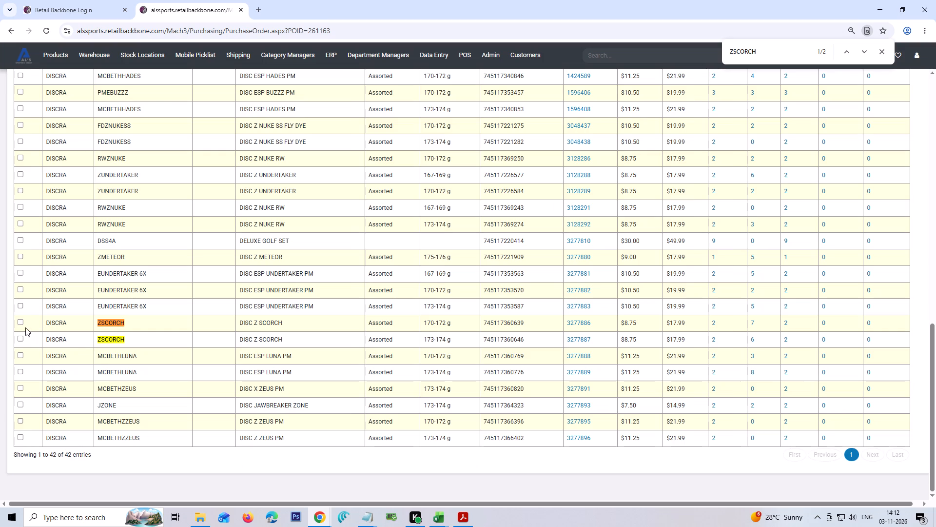
Select both ZSCORCH lines, 170-172 g and 173-174 g, on the purchase order.
left_click(20, 322)
left_click(19, 339)
Copy the item code OP-ZTHRASHER from the Discraft invoice in BILL by way of the bill description, leaving that field empty.
key("alt+Tab")
key("alt+Tab")
key("alt+Tab")
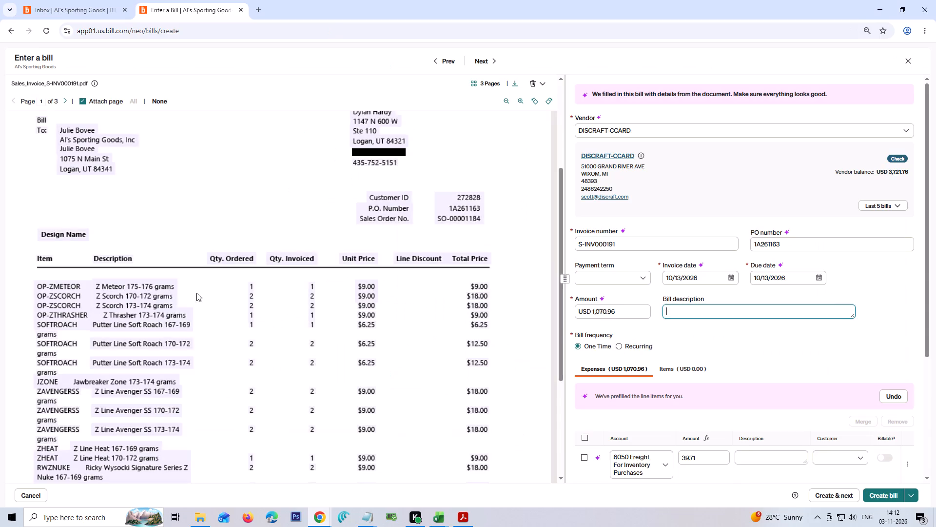
left_click(58, 316)
left_click(700, 315, "ctrl")
key("ctrl+a")
key("ctrl+x")
Search the purchase order in Retail Backbone for ZTHRASHER without the OP- prefix.
key("alt+Tab")
key("ctrl+f")
key("ctrl+v")
key("ctrl+Left")
key("ctrl+shift+Left")
key("BackSpace")
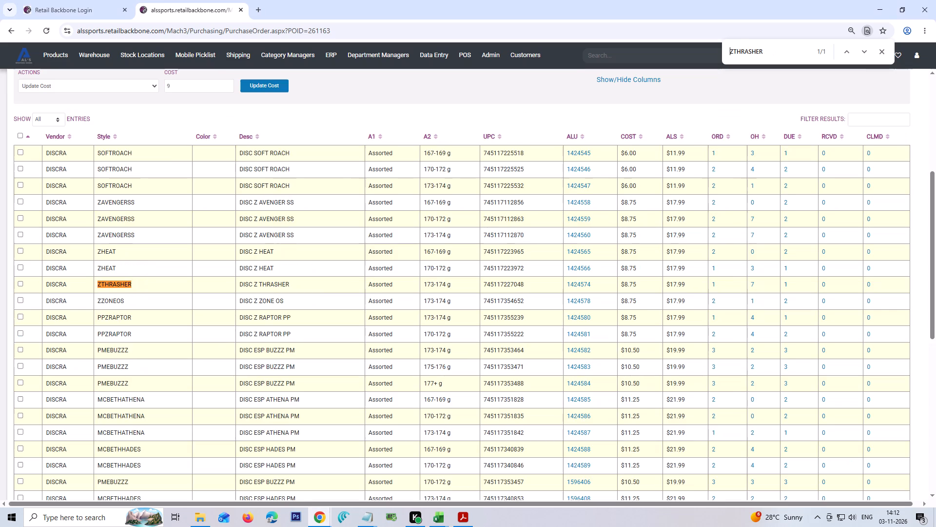
Add the ZTHRASHER line to the selected ZSCORCH lines and update the unit cost of all three to 9.
left_click(23, 282)
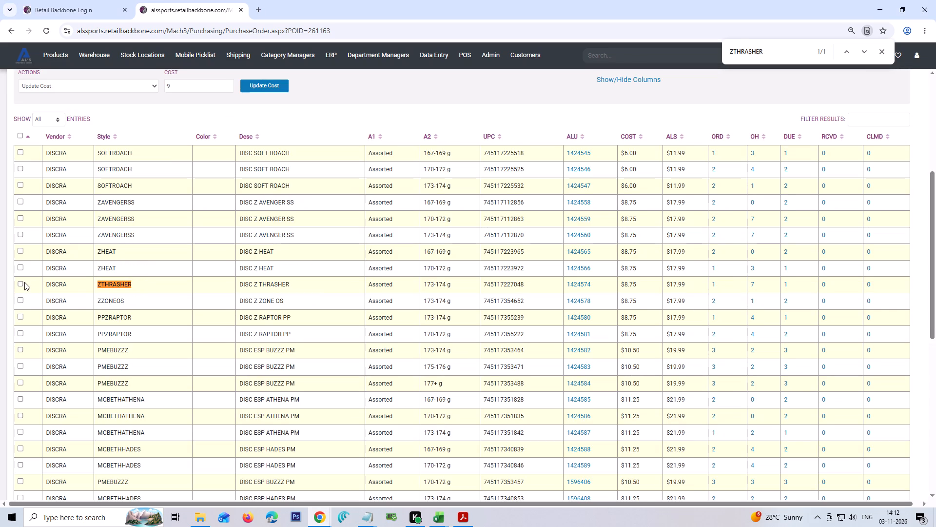
left_click(19, 282)
scroll(280, 264, "up", 5)
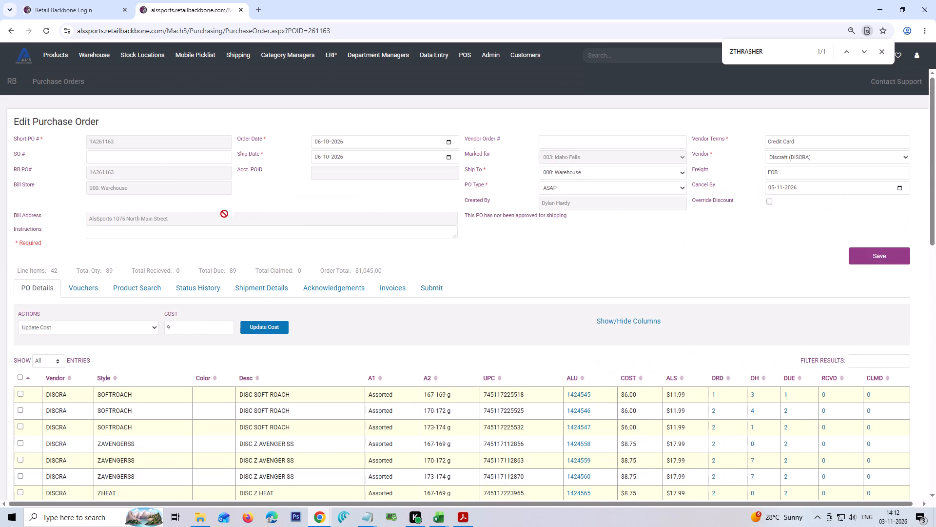
left_click(265, 324)
scroll(326, 293, "down", 5)
key("alt+Tab")
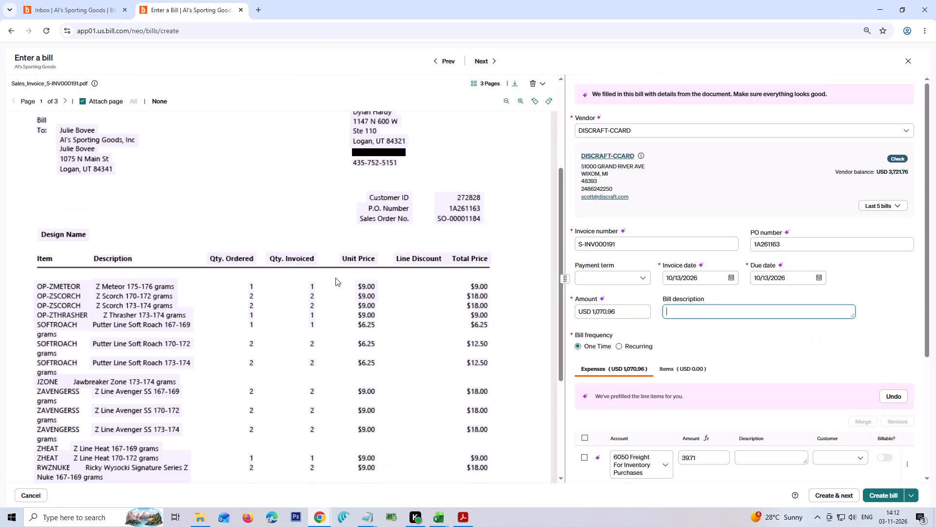
key("alt+Tab")
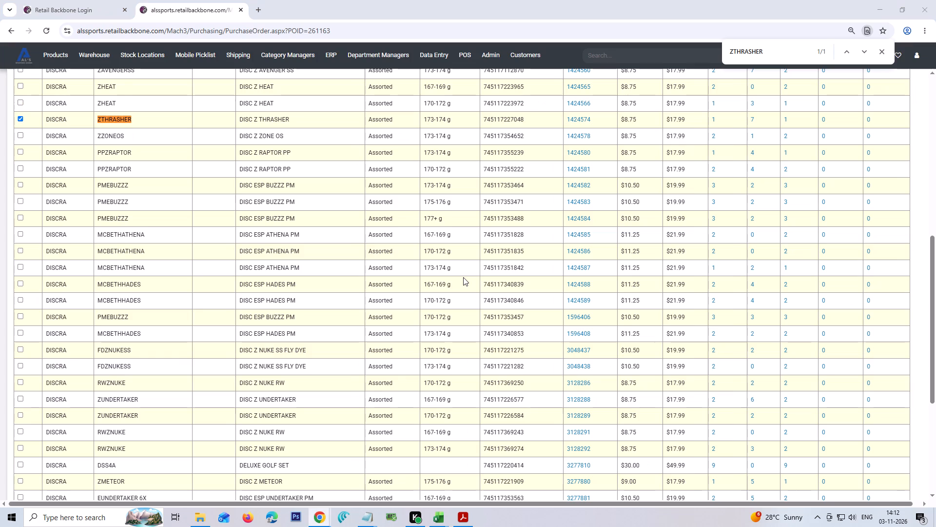
scroll(406, 264, "down", 9)
scroll(231, 298, "up", 6)
scroll(273, 295, "up", 4)
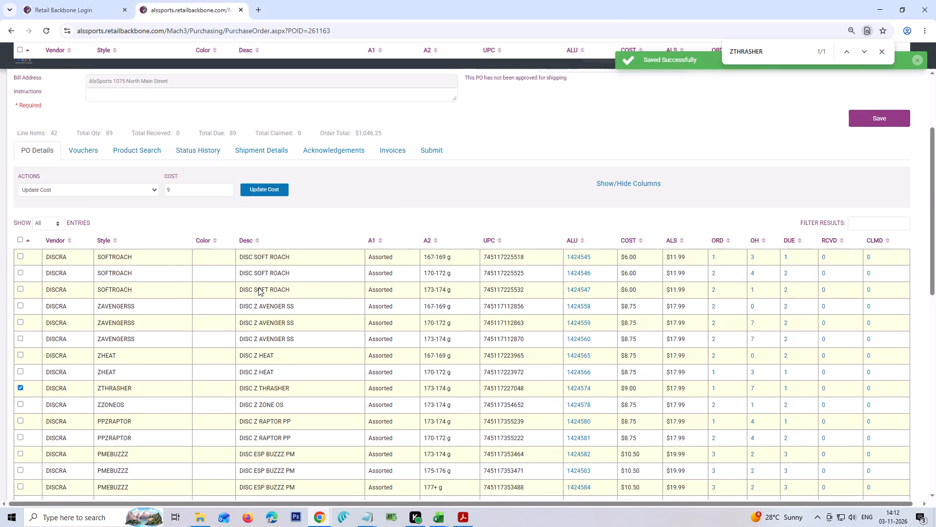
Clear the line selection and reload the purchase order to review its line costs, leaving no lines selected.
left_click(19, 377)
left_click(19, 377)
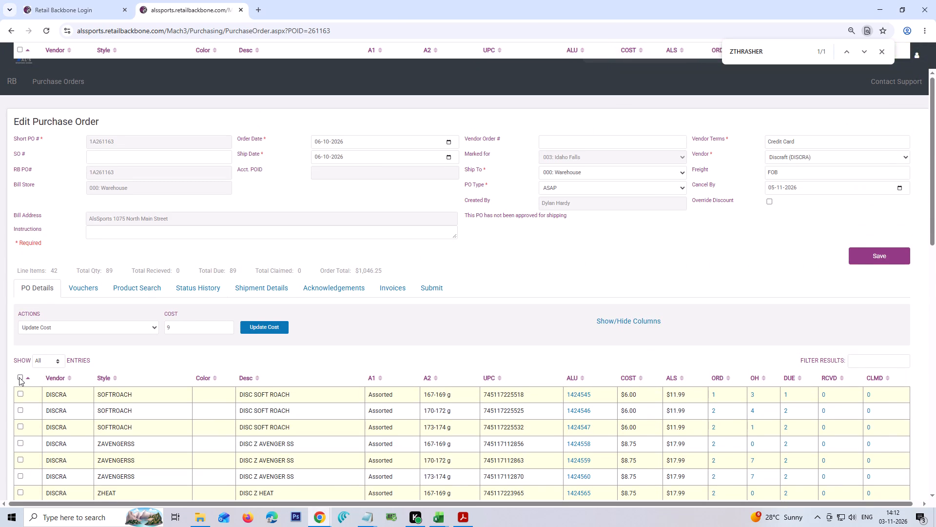
scroll(19, 377, "down", 3)
key("alt+d")
key("Return")
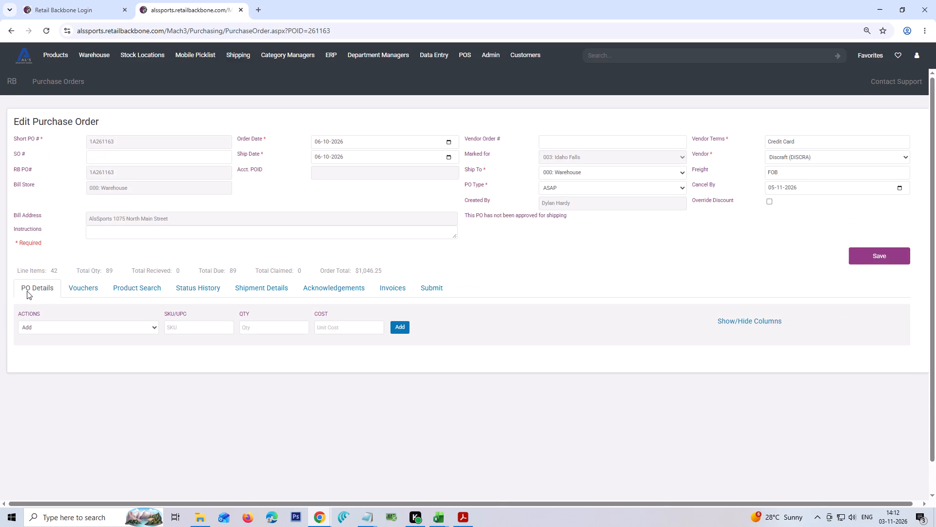
scroll(80, 314, "down", 8)
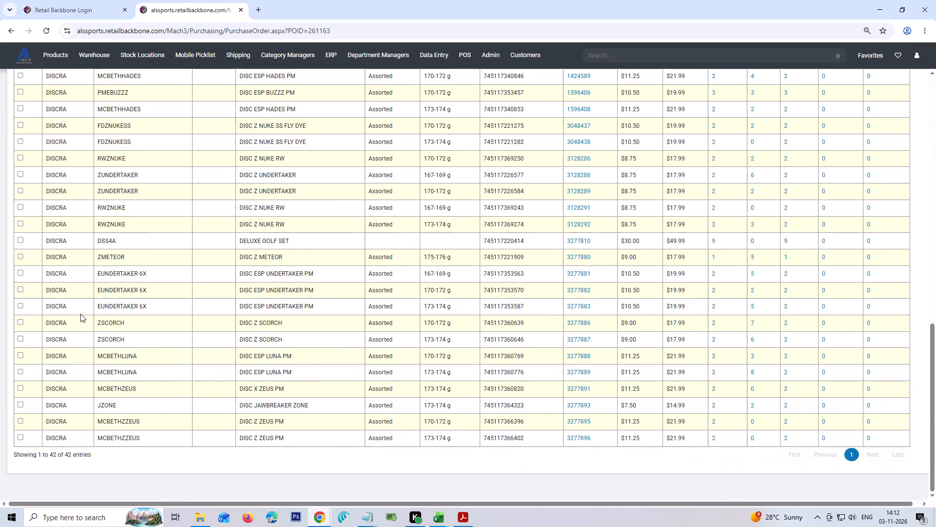
scroll(80, 314, "up", 6)
left_click(17, 233)
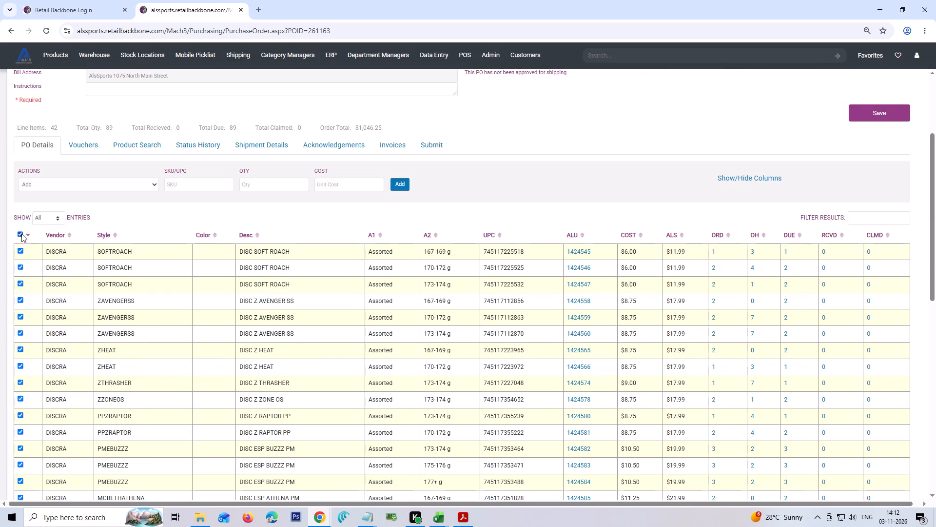
left_click(21, 234)
Copy the item code SOFTROACH from the Discraft invoice in BILL by way of the bill description, leaving that field empty.
key("alt+Tab")
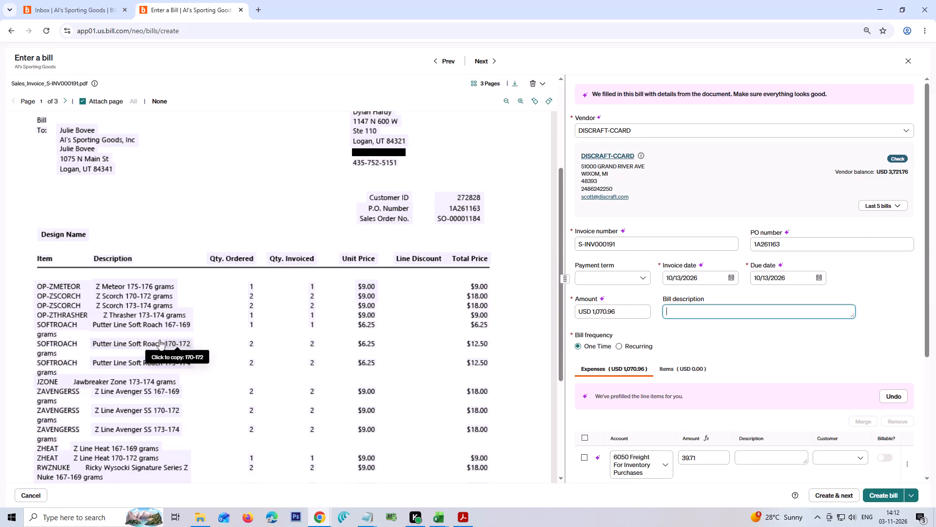
left_click(61, 327)
left_click(702, 305)
key("ctrl+a")
key("ctrl+x")
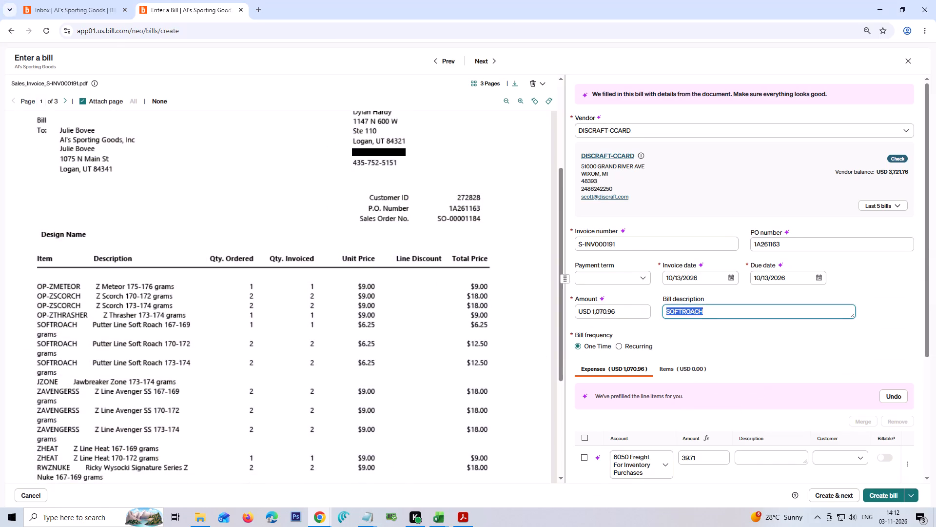
Search the purchase order for SOFTROACH and compare the weights, quantities and costs of the matching lines with the invoice.
key("alt+Tab")
key("ctrl+f")
key("ctrl+v")
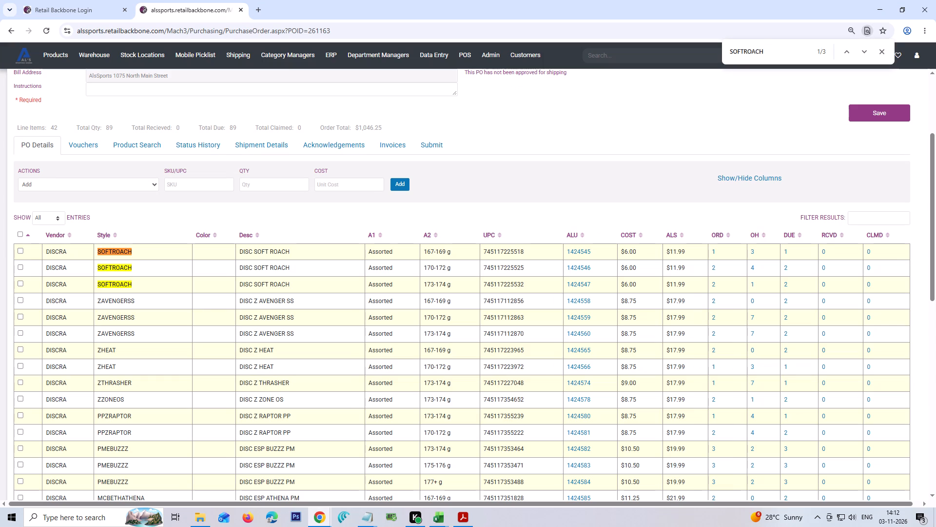
key("alt+Tab")
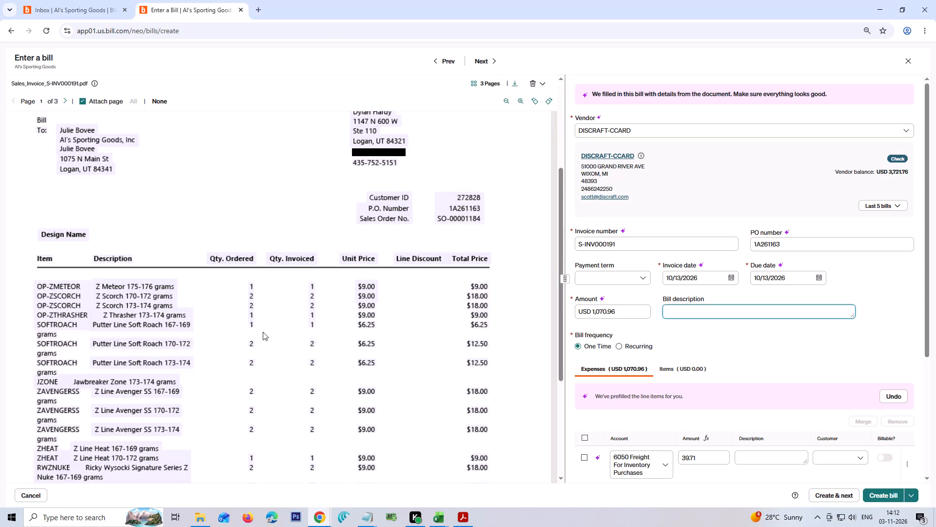
key("alt+Tab")
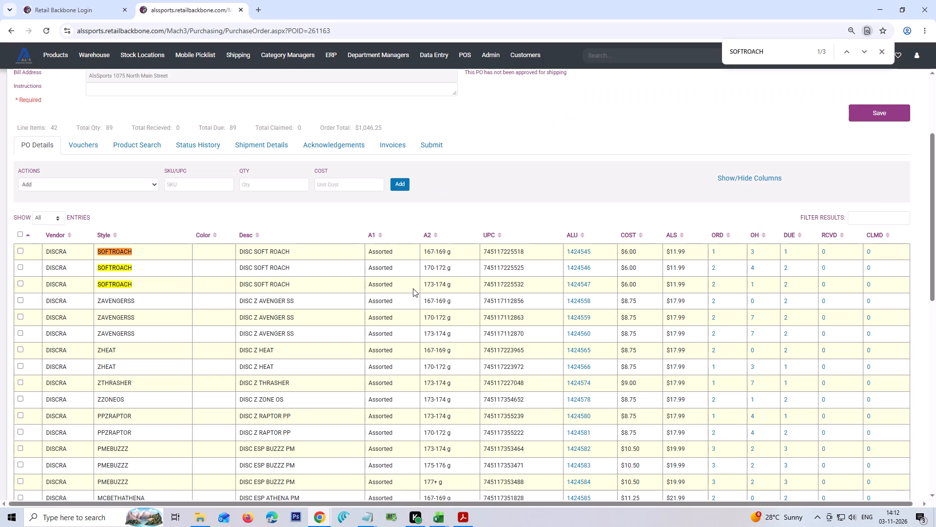
key("alt+Tab")
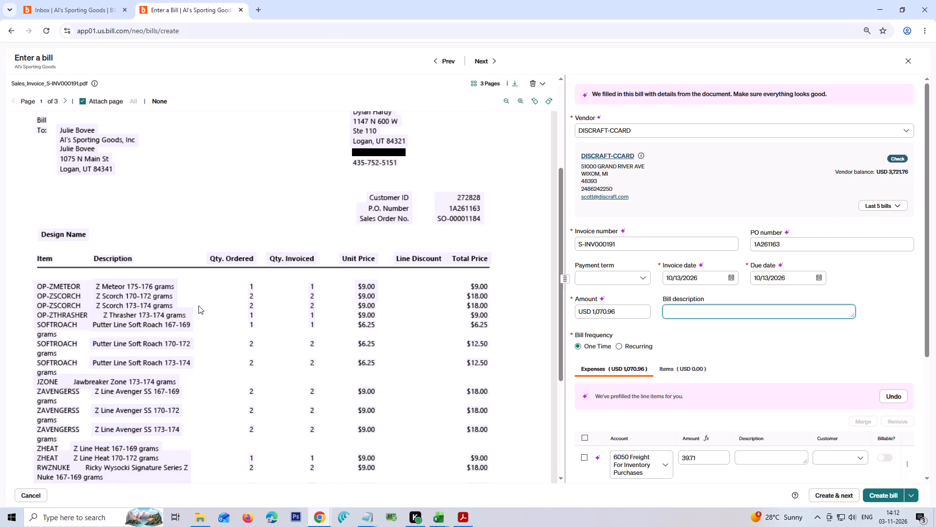
key("alt+Tab")
key("alt+Tab")
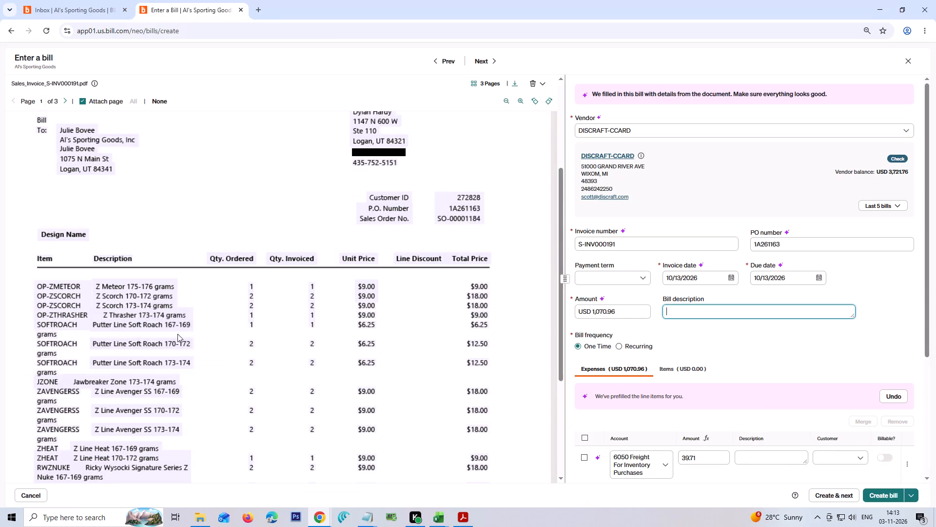
key("alt+Tab")
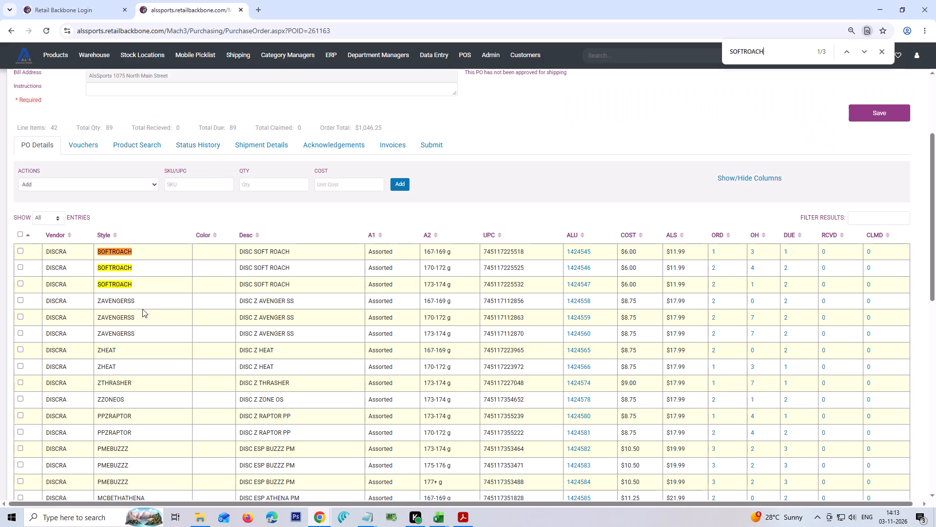
key("alt+Tab")
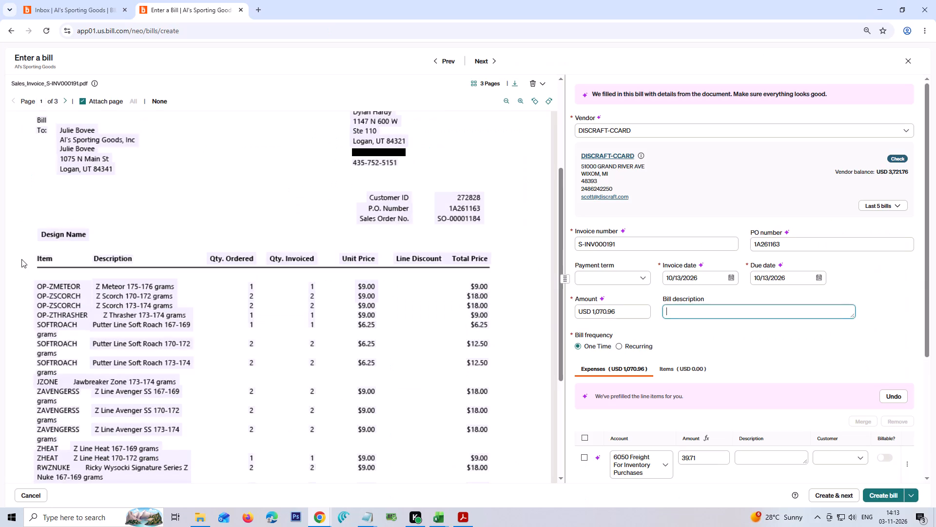
key("alt+Tab")
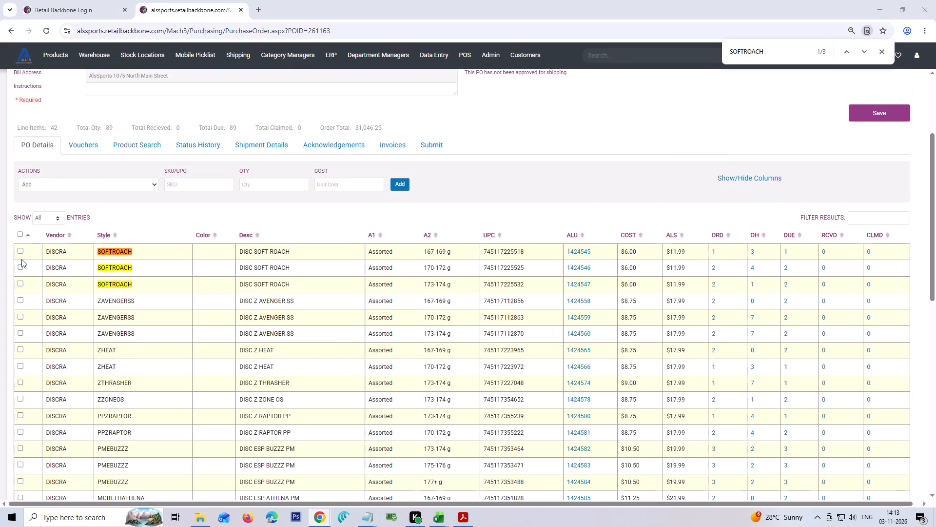
Select the three SOFTROACH lines on the purchase order and update their unit cost to 6.25, as on the invoice.
left_click(20, 250)
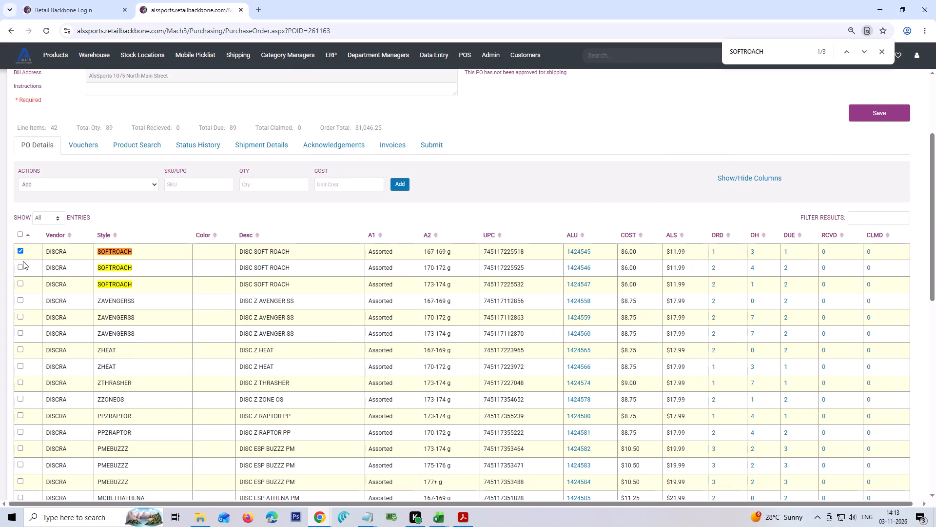
left_click(22, 269)
left_click(21, 283)
left_click(122, 180)
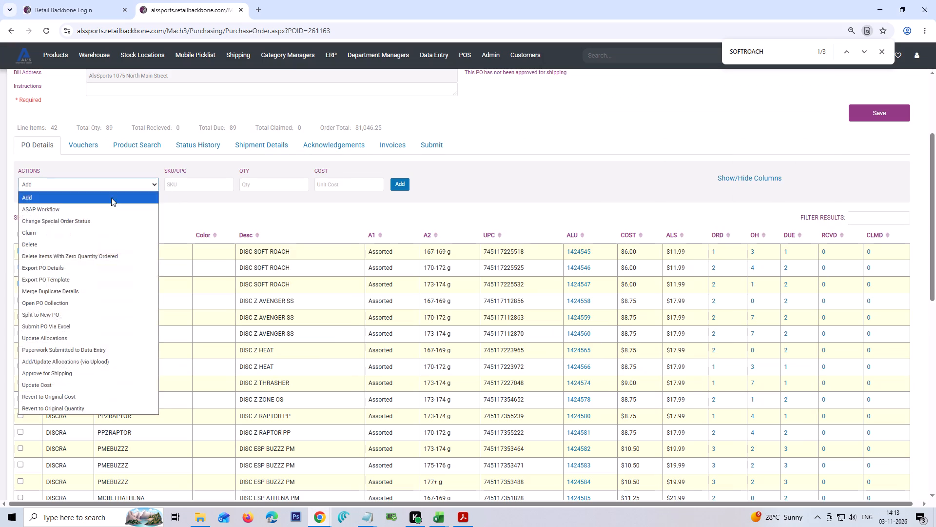
left_click(80, 387)
left_click(204, 187)
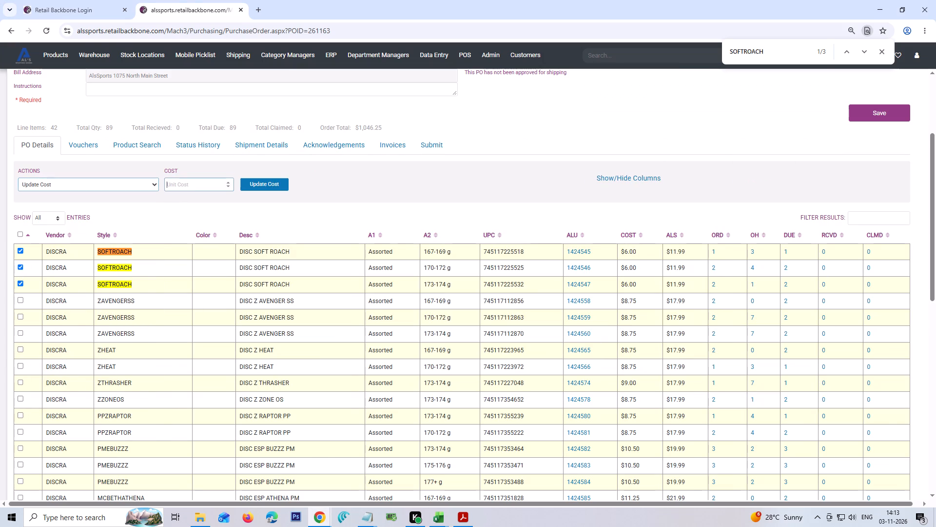
key("alt+Tab")
key("alt+Tab")
type("6.25")
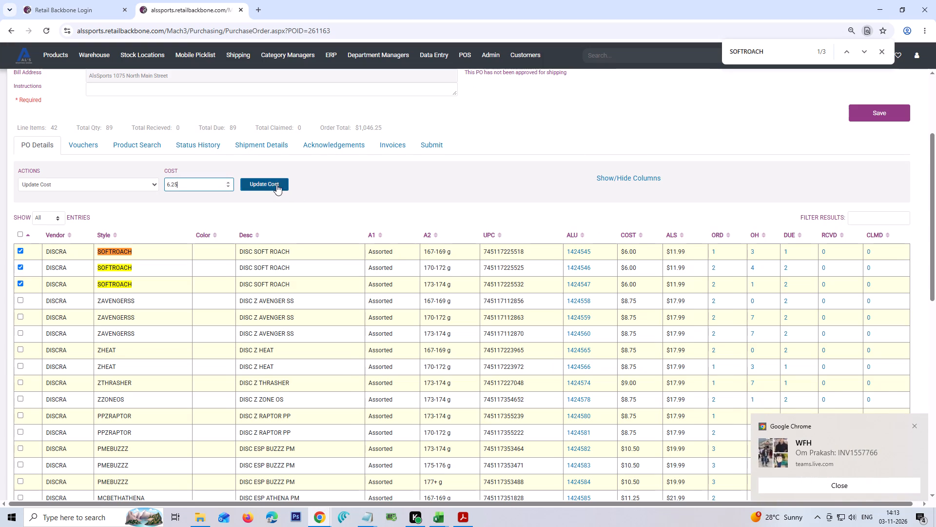
left_click(275, 184)
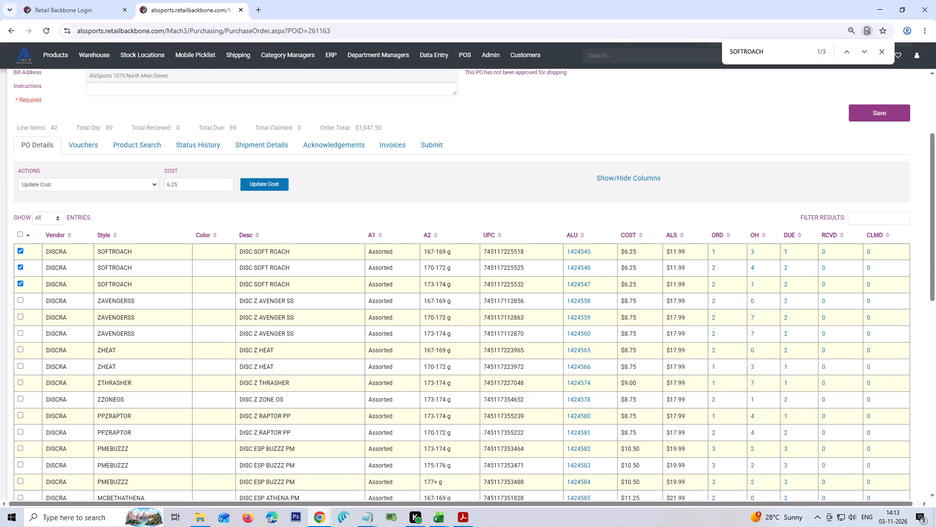
Clear the line selection on the purchase order so that the SOFTROACH lines are no longer selected.
left_click(23, 232)
left_click(23, 232)
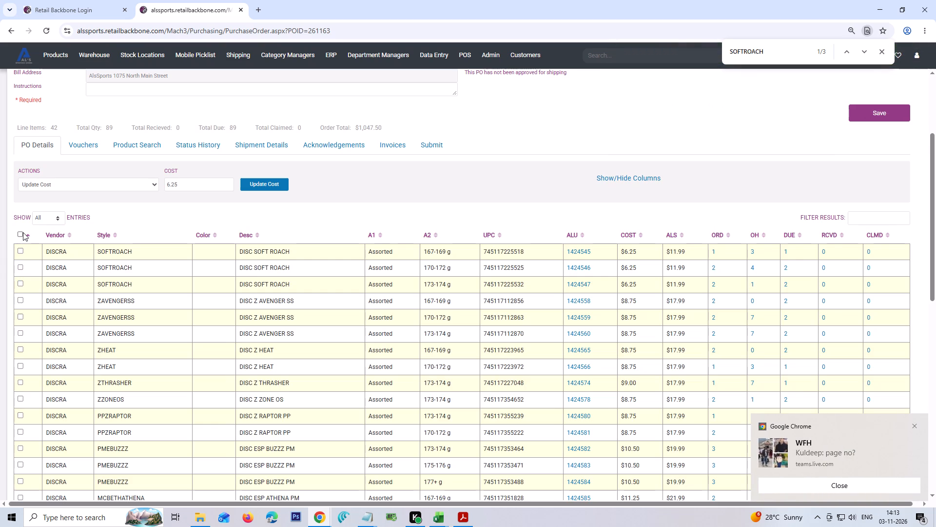
Copy the item code ZAVENGERSS from the Discraft invoice in BILL by way of the bill description, leaving that field empty.
key("alt+Tab")
scroll(296, 345, "down", 1)
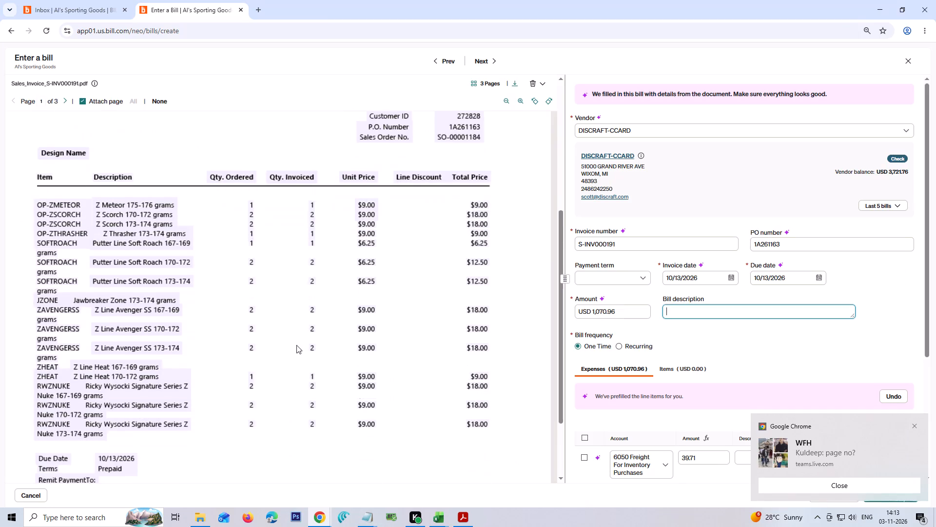
left_click(58, 311)
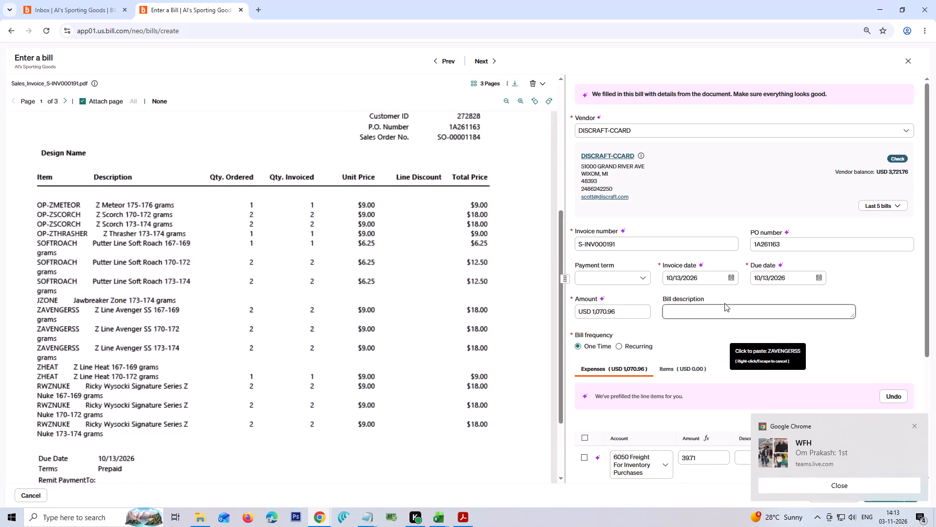
left_click(720, 311)
key("ctrl+a")
key("ctrl+x")
Search the purchase order for ZAVENGERSS and compare the matching lines with the invoice.
key("alt+Tab")
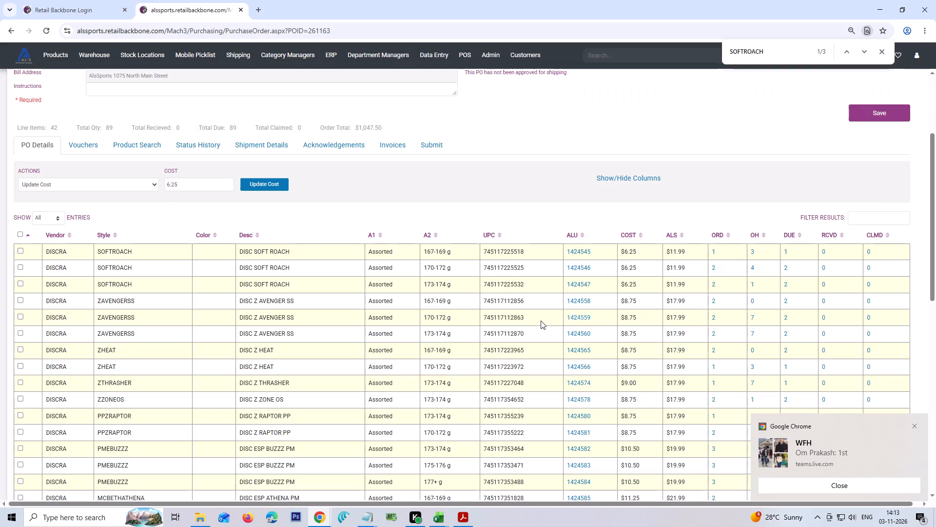
key("ctrl+f")
key("ctrl+v")
key("alt+Tab")
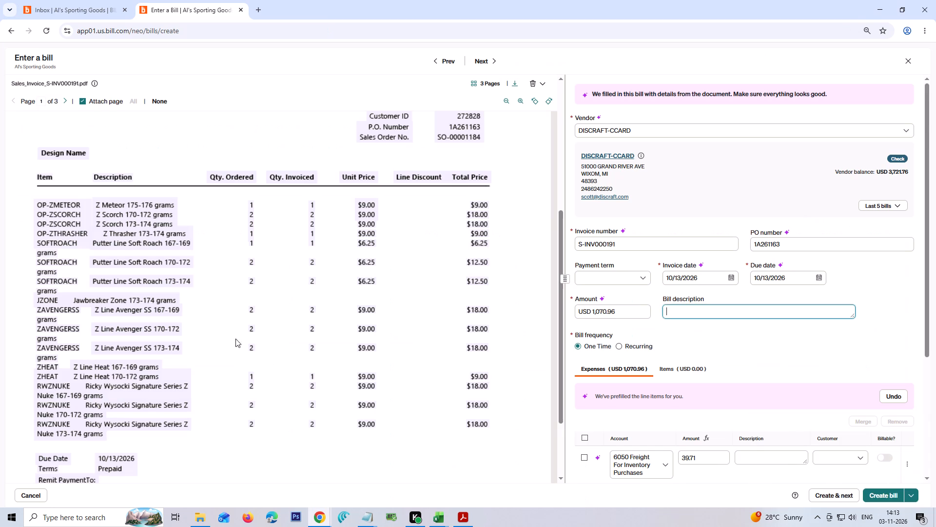
key("alt+Tab")
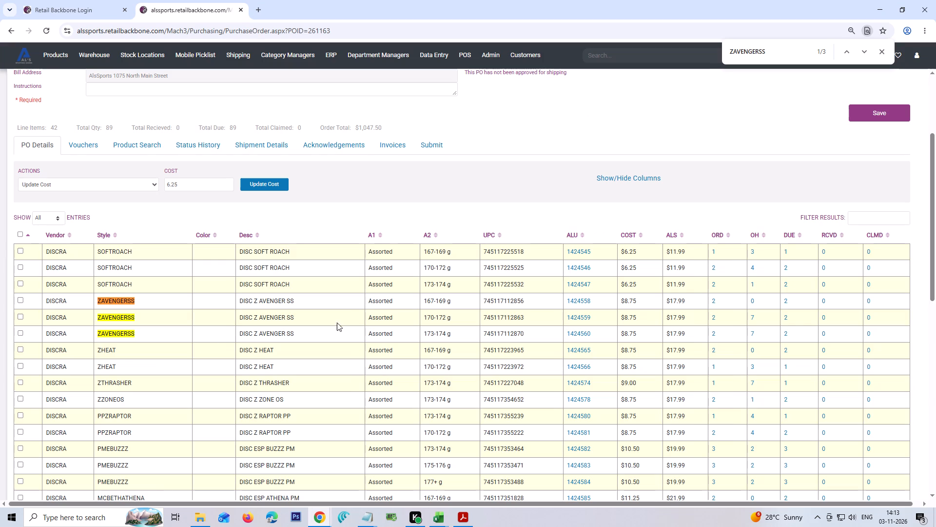
Update the unit cost of the three ZAVENGERSS lines on the purchase order to 9, then clear the line selection.
left_click(21, 299)
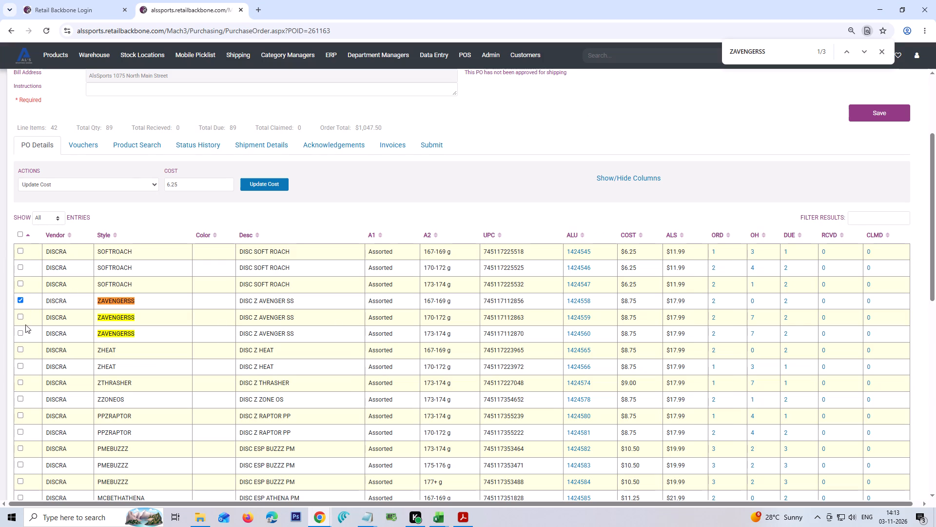
left_click(20, 319)
left_click(20, 335)
left_click_drag(191, 182, 136, 185)
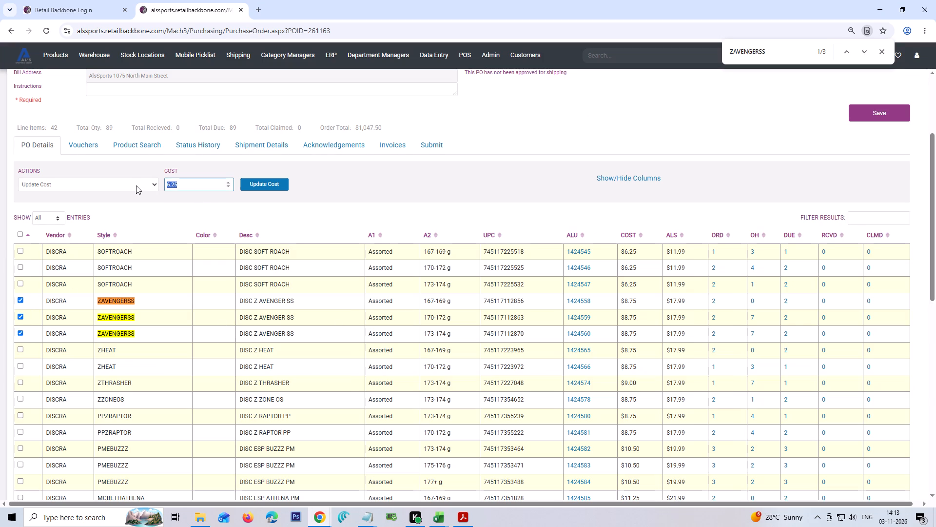
key("9")
left_click(267, 179)
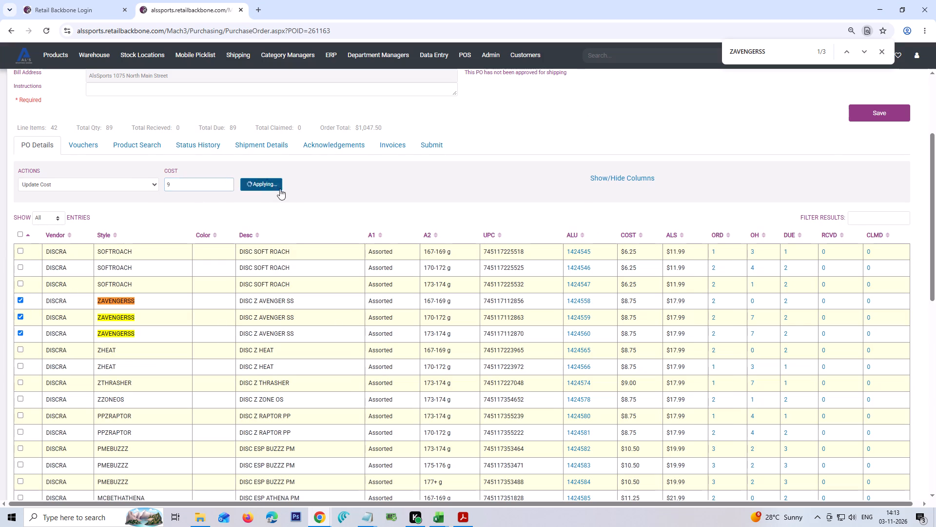
key("alt+Tab")
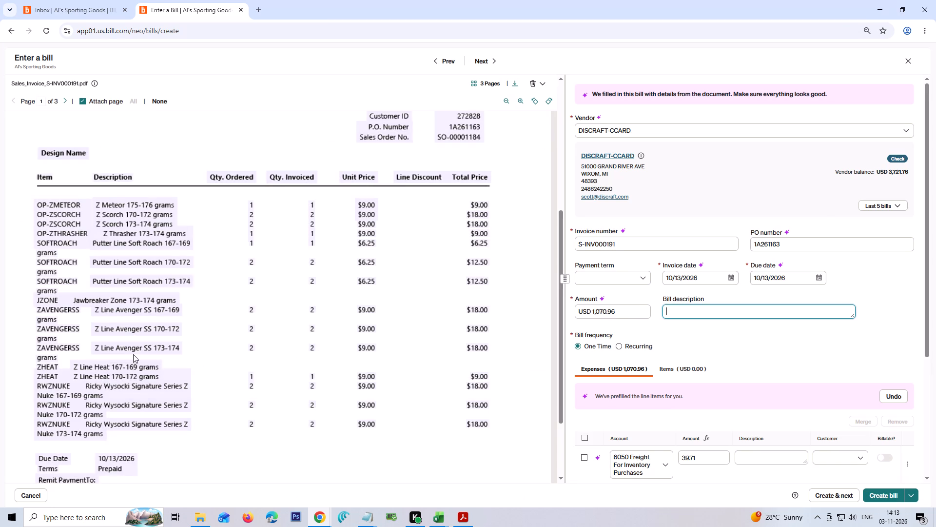
key("alt+Tab")
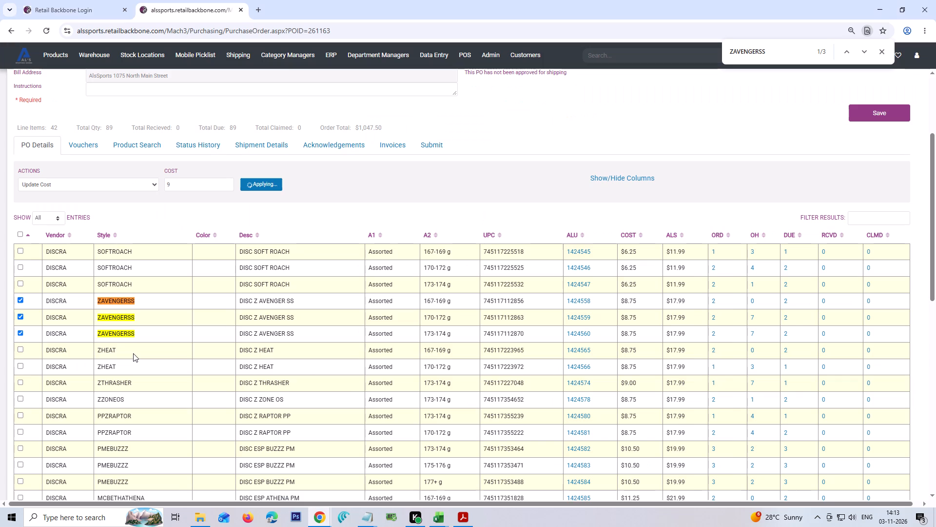
double_click(20, 234)
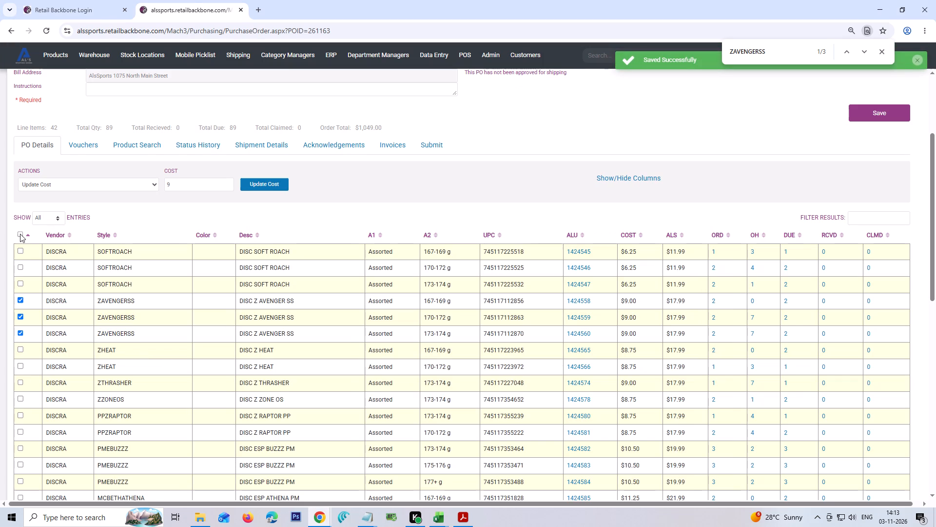
Copy the item code ZHEAT from the invoice in BILL via the bill description, leaving it empty, and search the purchase order for it.
key("alt+Tab")
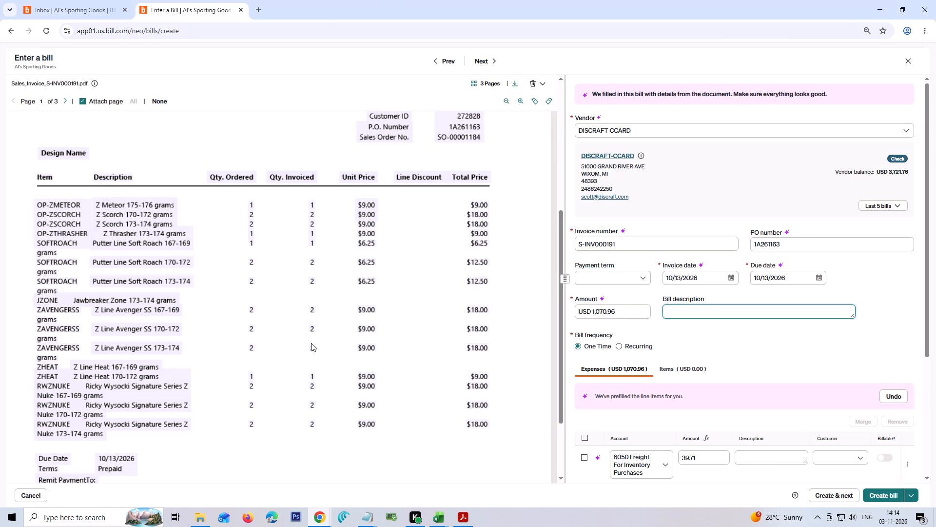
scroll(305, 345, "down", 1)
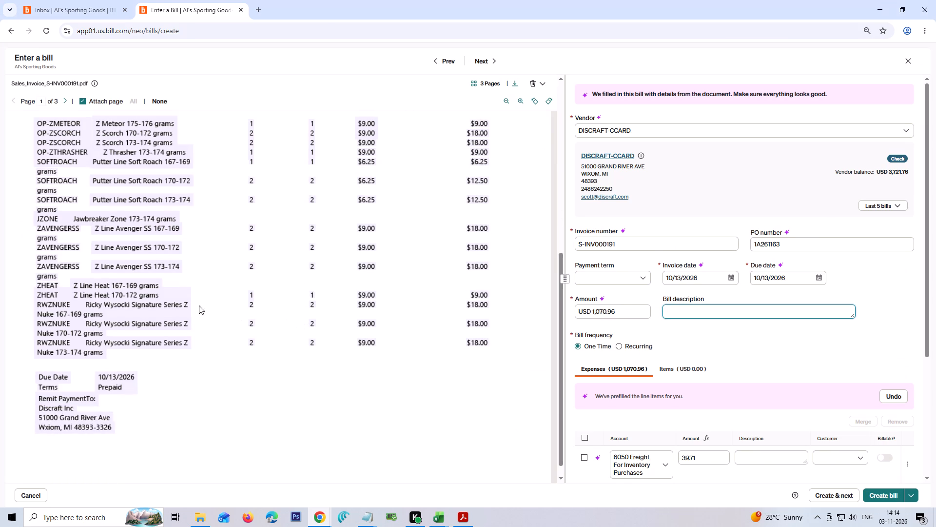
left_click(50, 286)
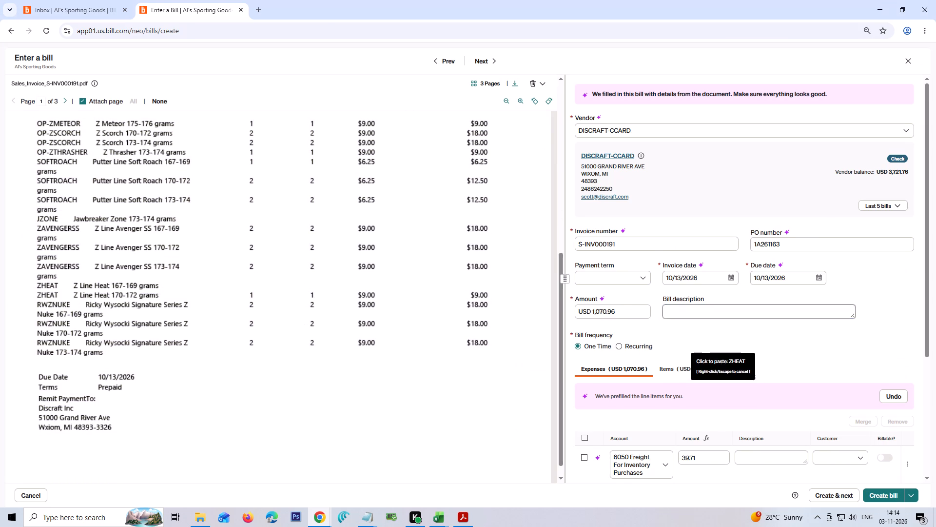
left_click(688, 314)
key("ctrl+a")
key("ctrl+x")
key("alt+Tab")
key("ctrl+f")
key("ctrl+v")
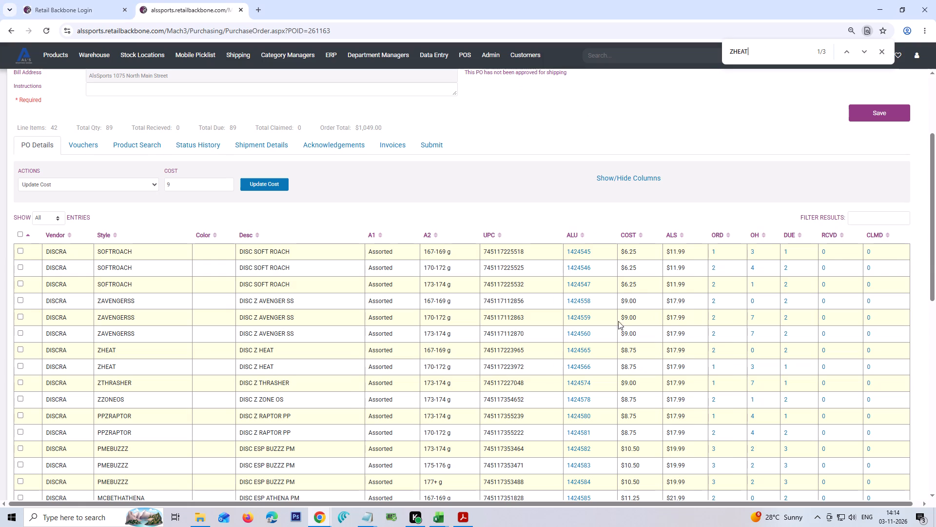
Compare the ZHEAT lines with the invoice and select both of them on the purchase order.
key("alt+Tab")
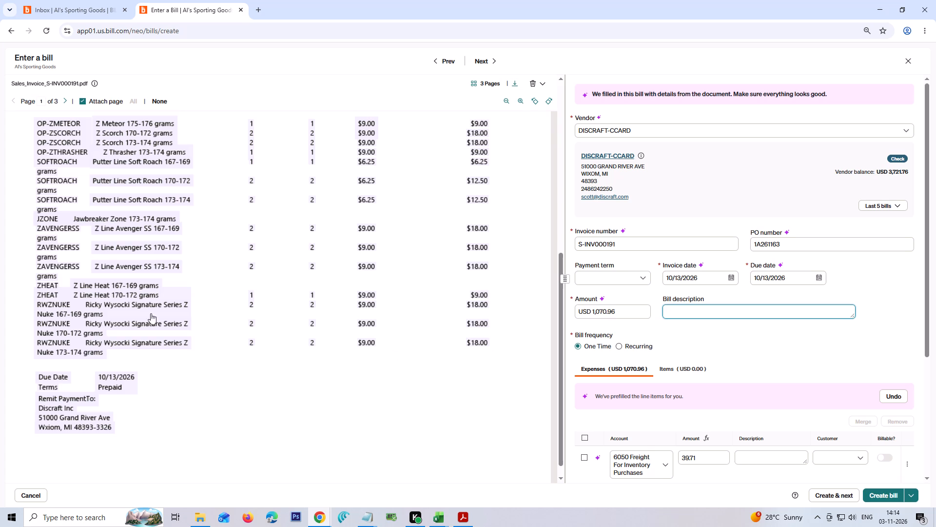
key("alt+Tab")
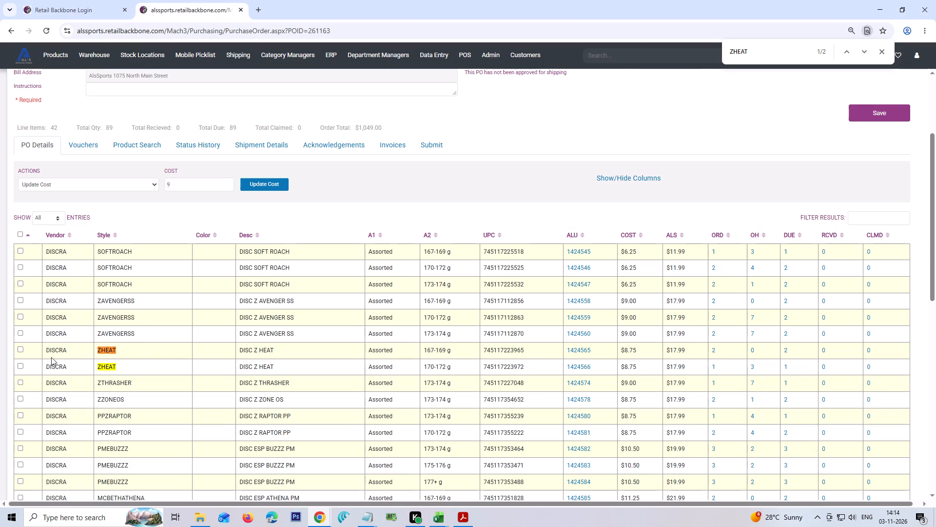
left_click(22, 350)
left_click(20, 366)
Copy the item code RWZNUKE from the invoice via the bill description, leaving it empty, and search the purchase order for it.
key("alt+Tab")
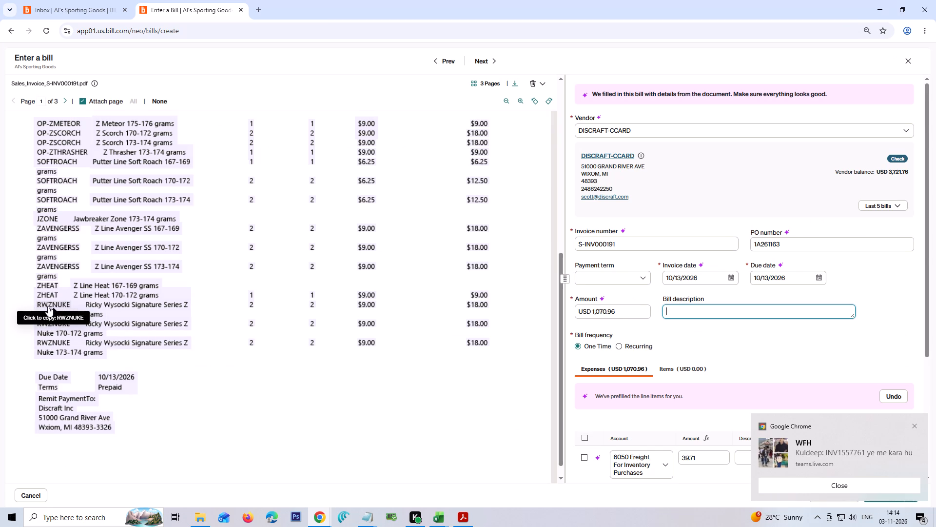
left_click(48, 306)
left_click(743, 313, "ctrl")
key("ctrl+a")
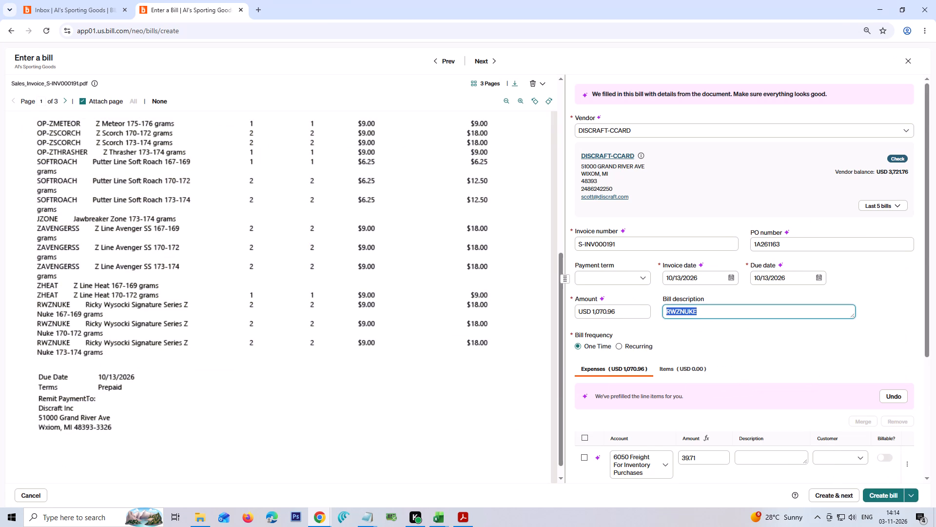
key("ctrl+x")
key("alt+Tab")
key("ctrl+f")
key("ctrl+v")
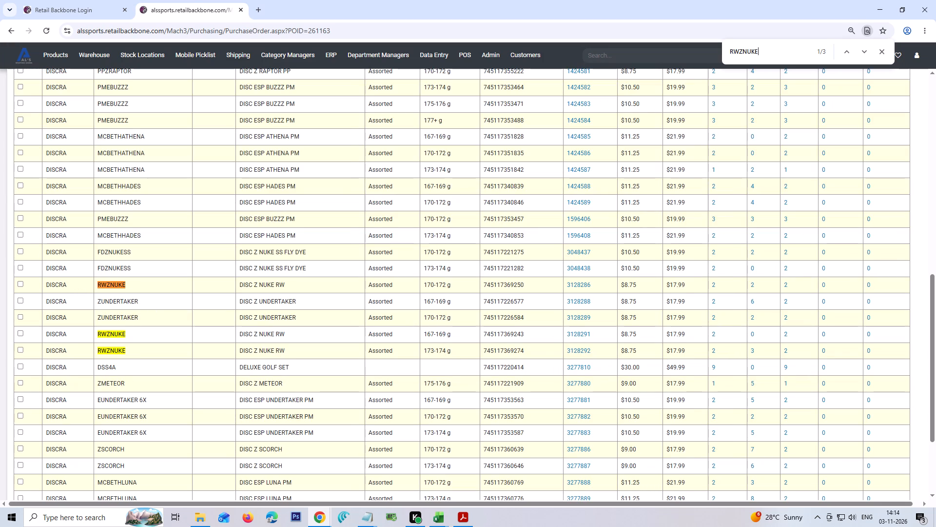
Add the three RWZNUKE lines to the selected ZHEAT lines and update the unit cost of all of them to 9.
left_click(20, 331)
key("alt+Tab")
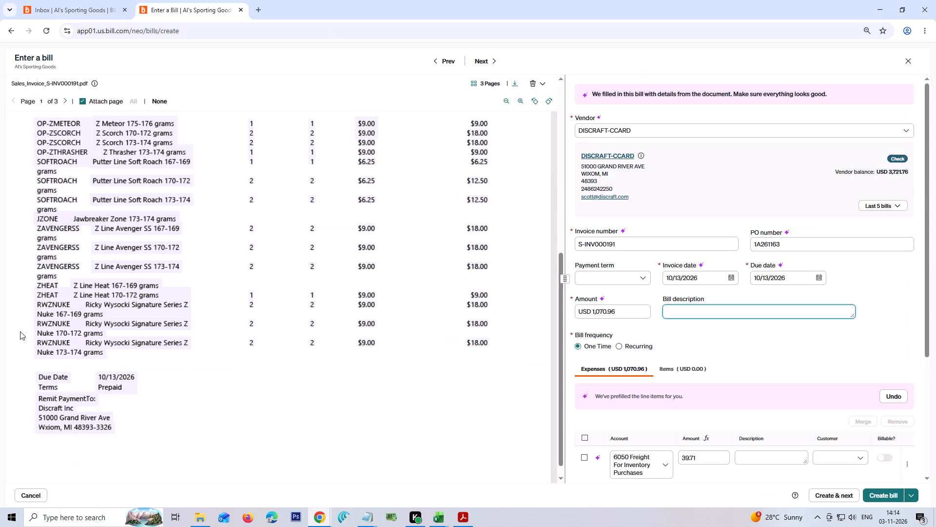
key("alt+Tab")
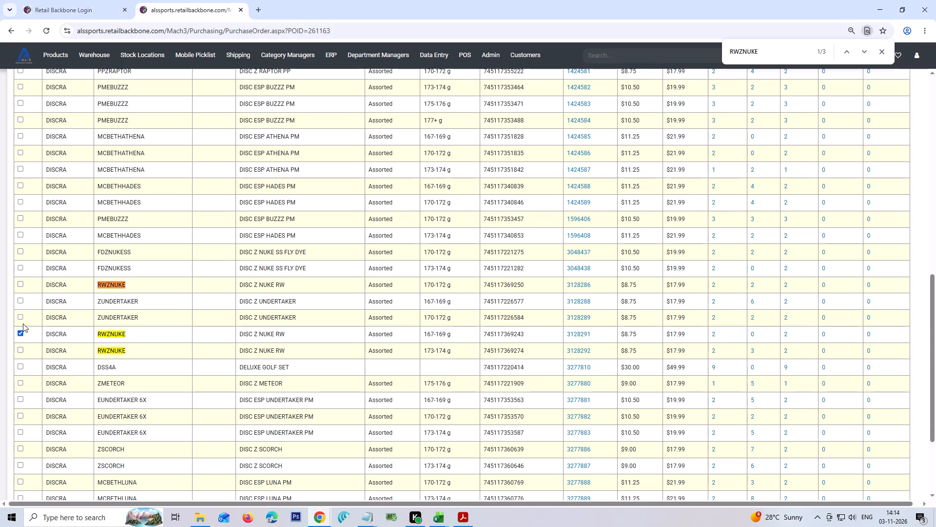
left_click(19, 284)
left_click(17, 348)
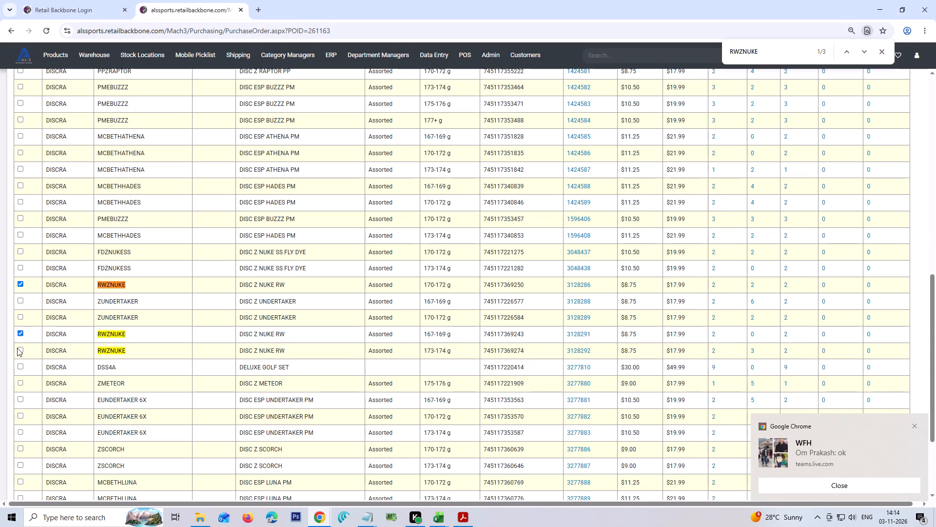
left_click(18, 347)
key("alt+Tab")
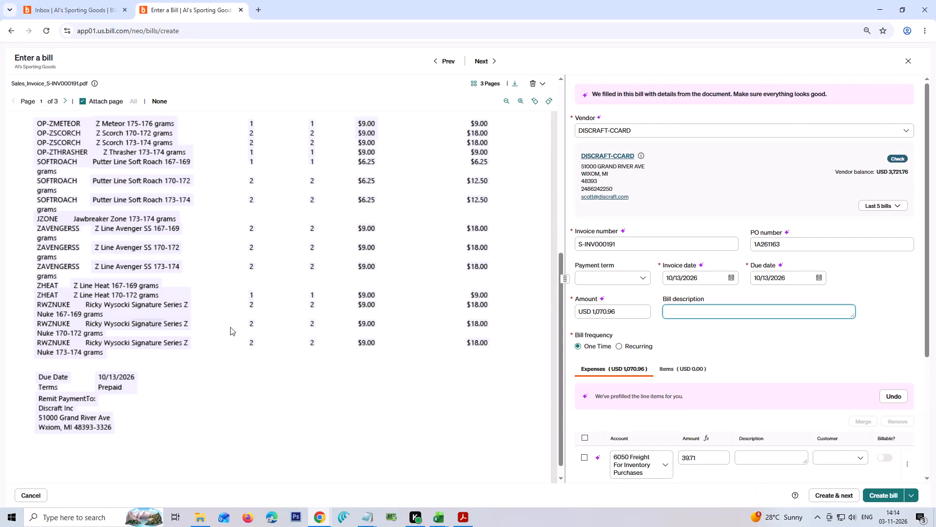
key("alt+Tab")
scroll(379, 350, "up", 6)
scroll(275, 266, "up", 3)
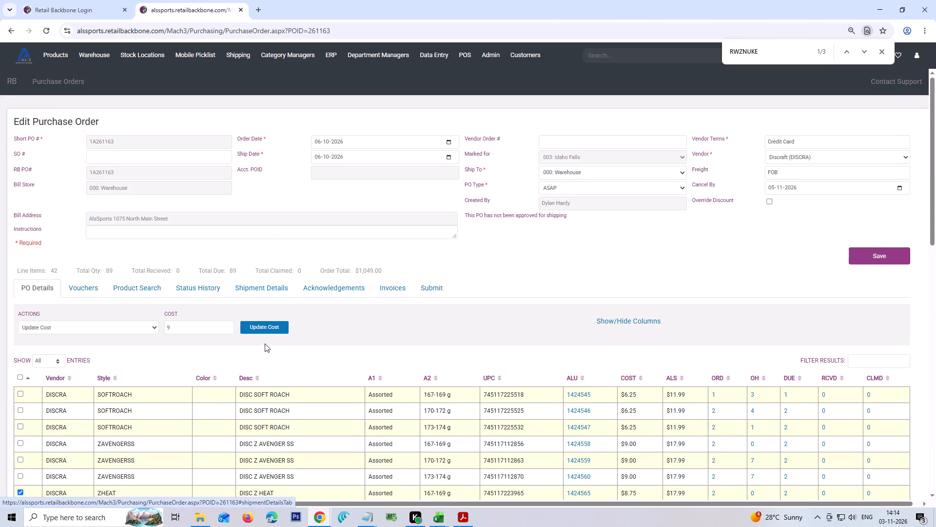
left_click(268, 330)
Go to page 2 of the Discraft invoice in BILL and examine its item lines and unit prices.
key("alt+Tab")
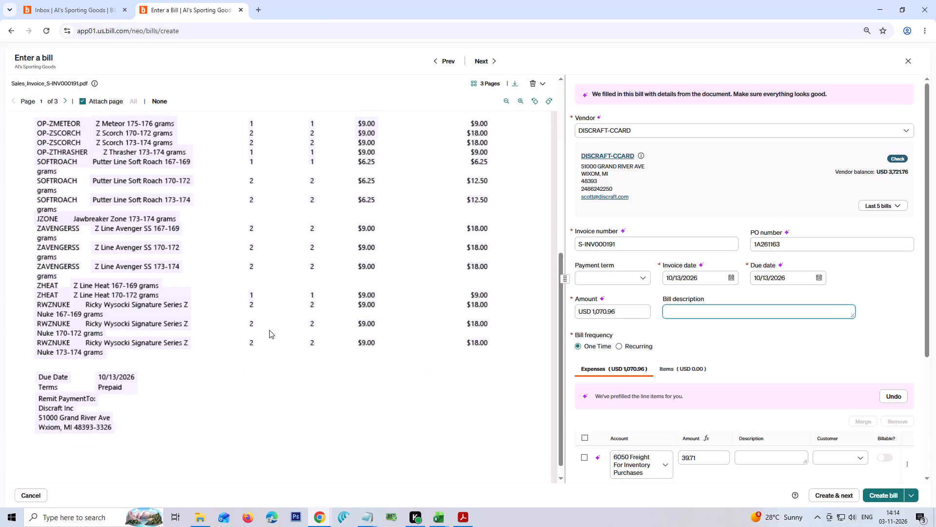
scroll(270, 330, "down", 1)
scroll(431, 355, "down", 1)
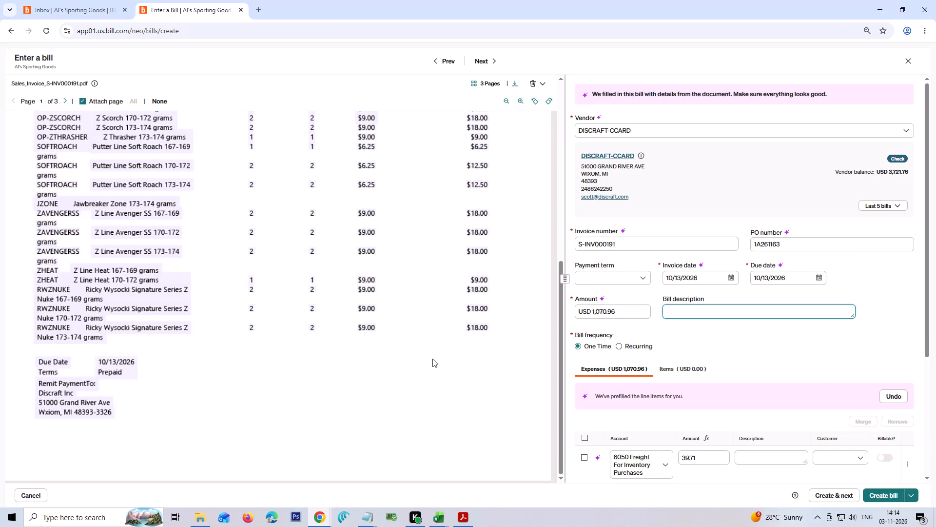
scroll(432, 359, "down", 1)
scroll(624, 367, "down", 3)
scroll(460, 375, "down", 3)
scroll(318, 380, "down", 2)
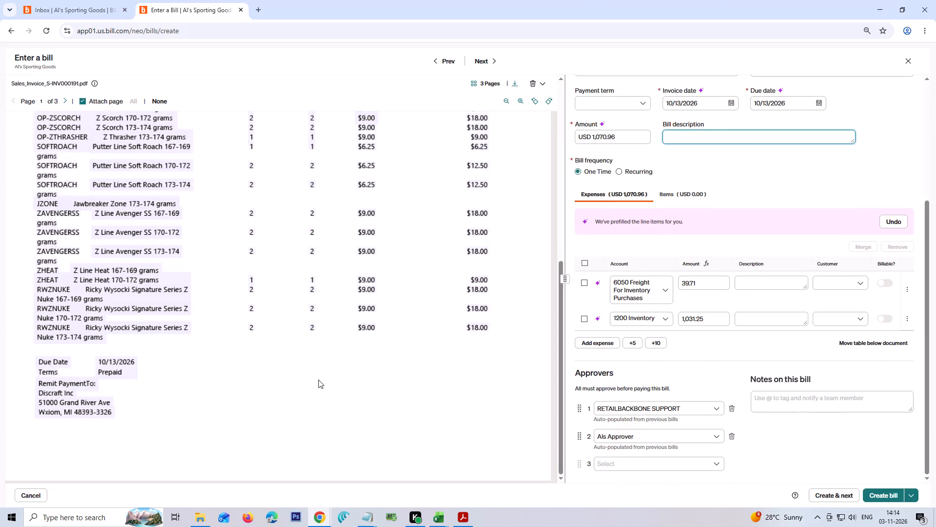
scroll(318, 380, "down", 2)
scroll(318, 380, "up", 6)
left_click(61, 99)
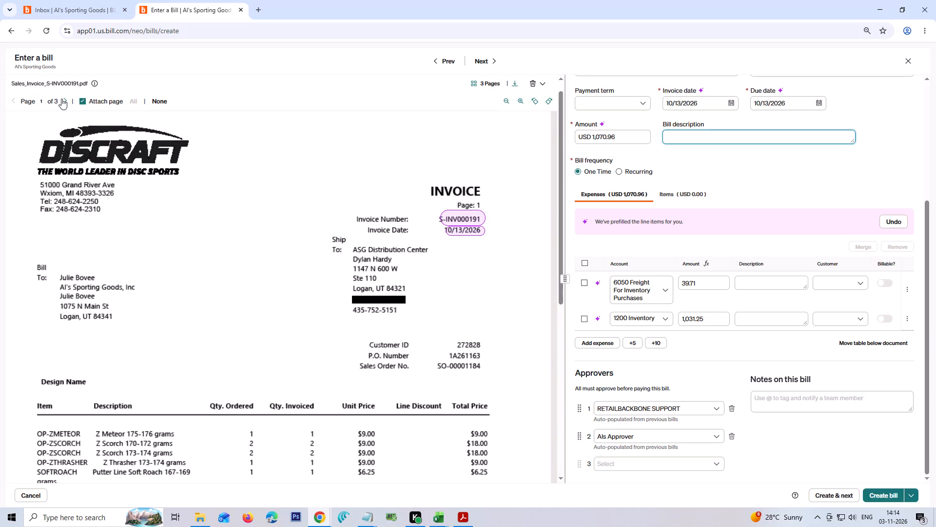
scroll(262, 244, "down", 4)
scroll(275, 251, "up", 1)
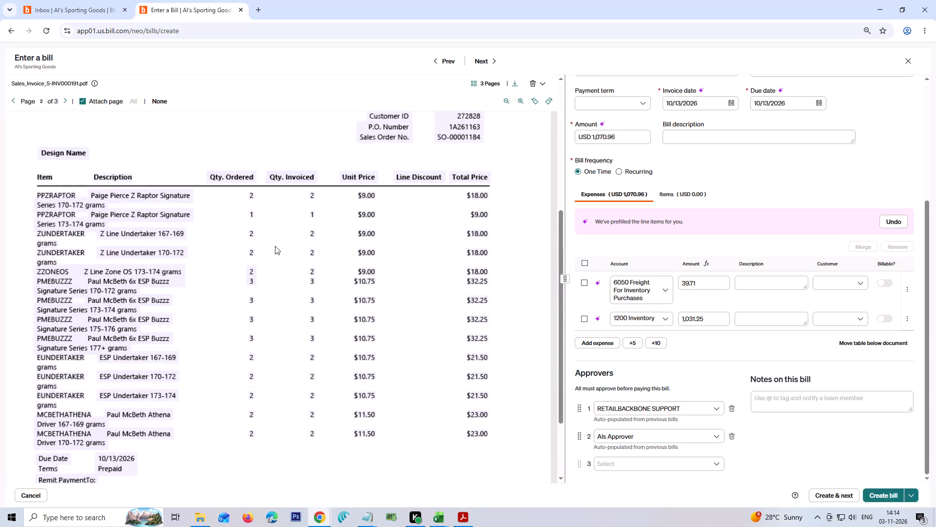
Clear the line selection on the purchase order in Retail Backbone.
key("alt+Tab")
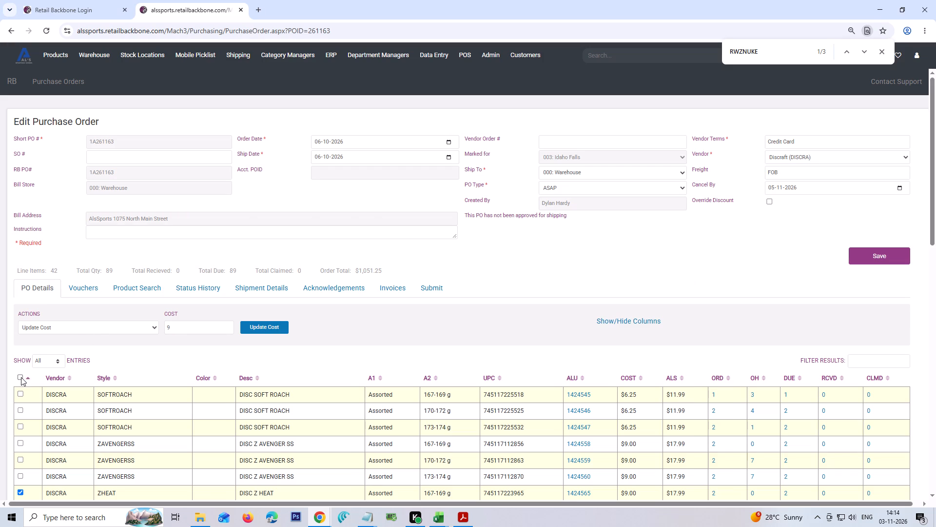
left_click(21, 377)
left_click(21, 377)
scroll(92, 348, "down", 2)
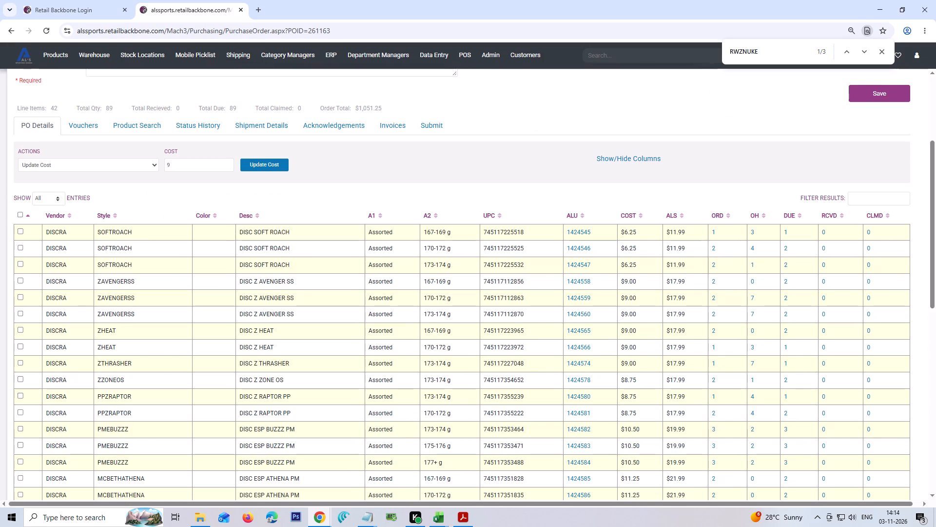
Copy the item code PPZRAPTOR from the invoice via the freight line's description, leaving it empty, and search the purchase order for it.
key("alt+Tab")
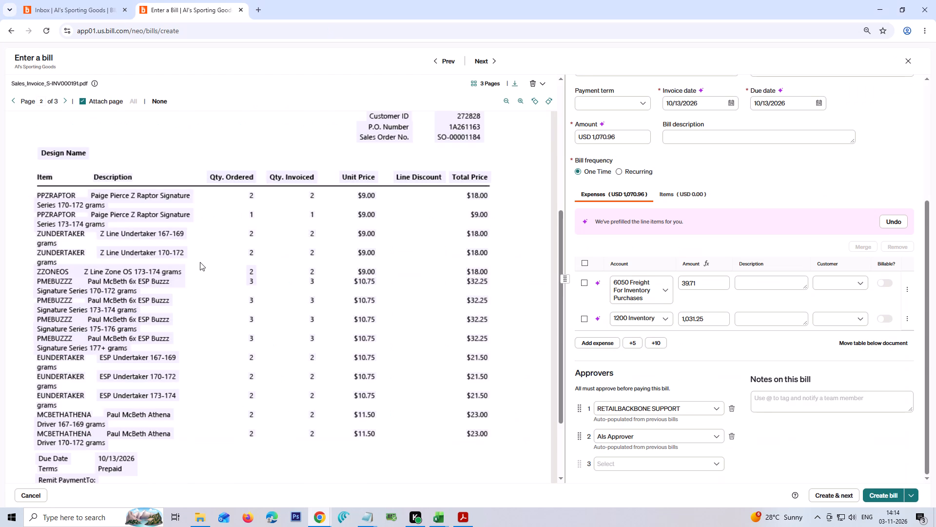
left_click(54, 196)
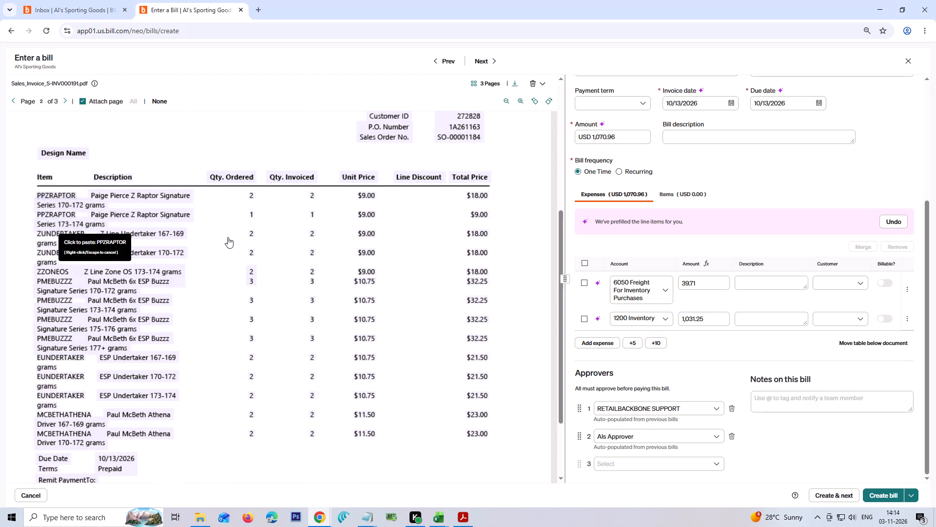
left_click(756, 281)
key("ctrl+a")
key("ctrl+x")
key("alt+Tab")
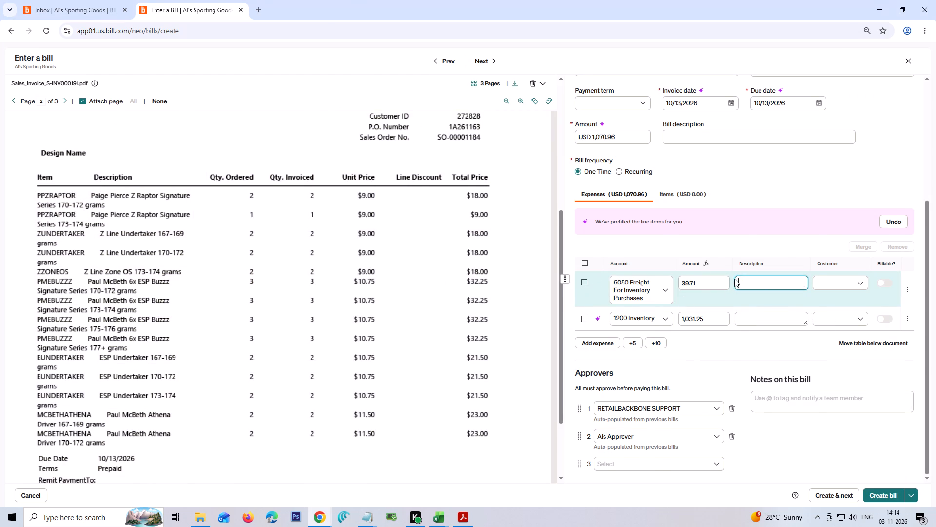
key("ctrl+f")
key("ctrl+v")
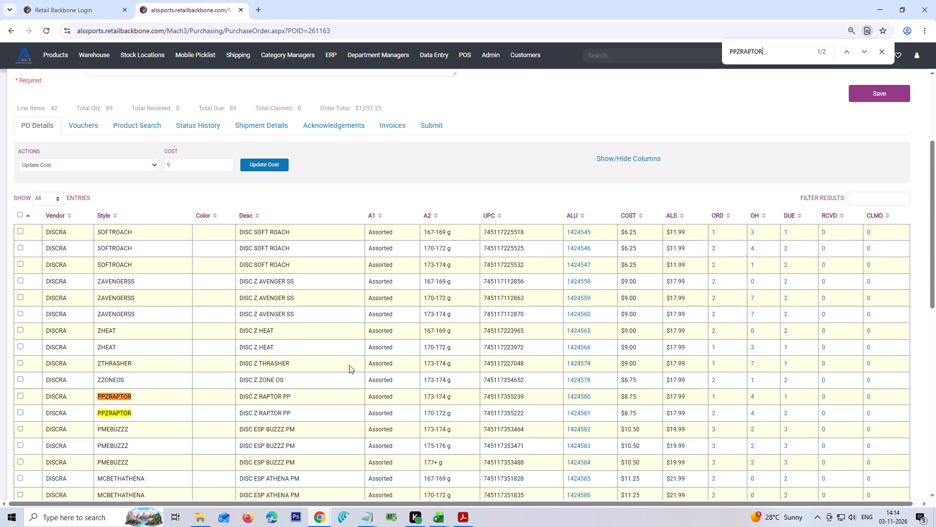
Compare the PPZRAPTOR weights with the BILL invoice and select the 170-172 g and 173-174 g PPZRAPTOR lines on the purchase order.
key("alt+Tab")
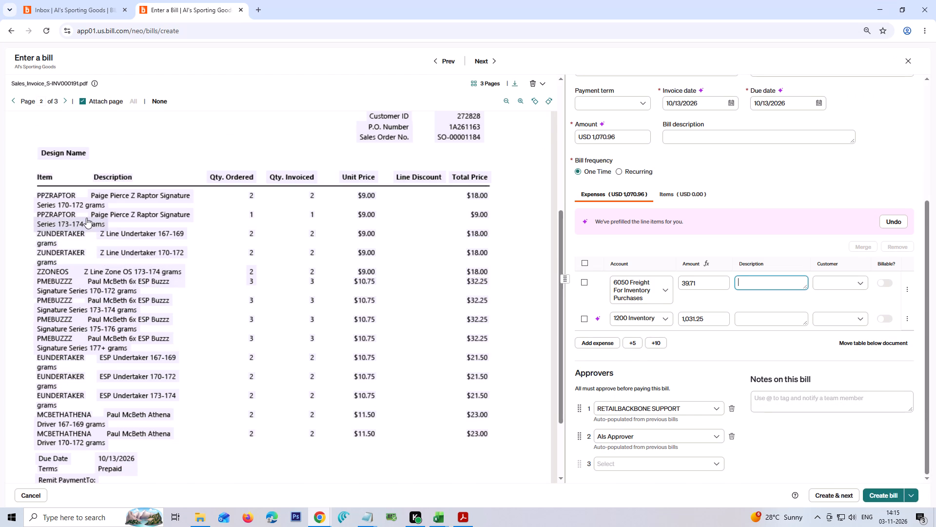
key("alt+Tab")
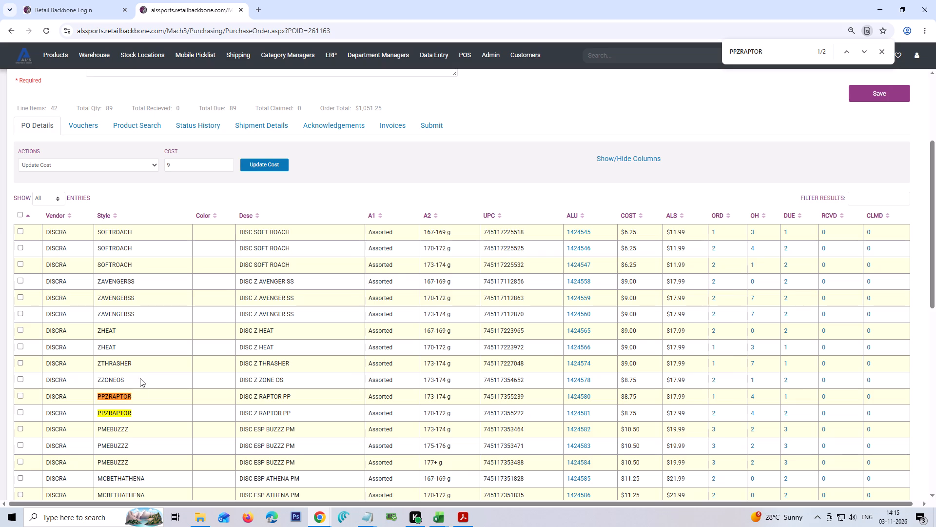
key("alt+Tab")
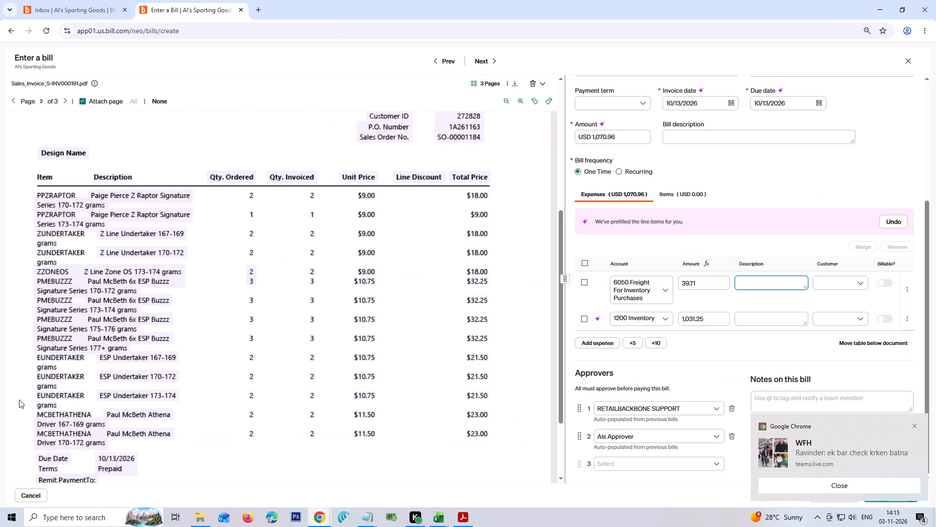
key("alt+Tab")
left_click(20, 414)
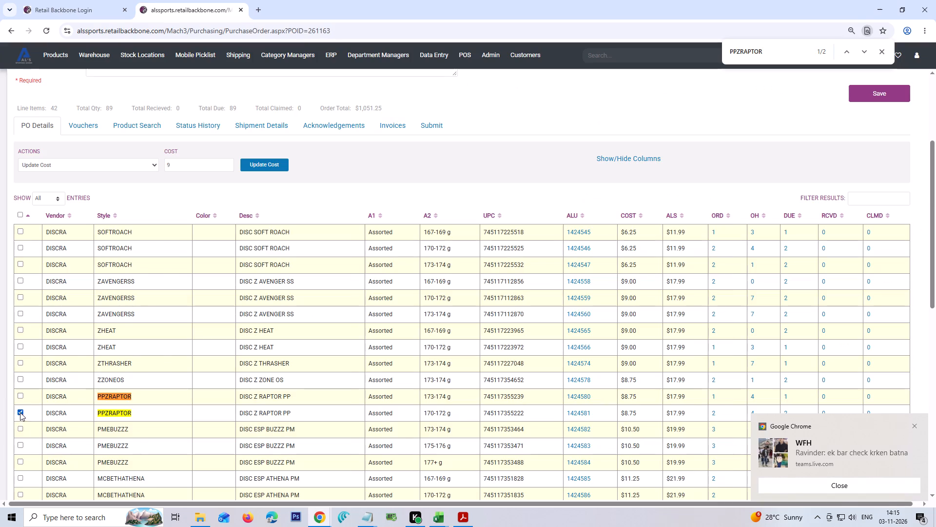
key("alt+Tab")
key("alt+Tab")
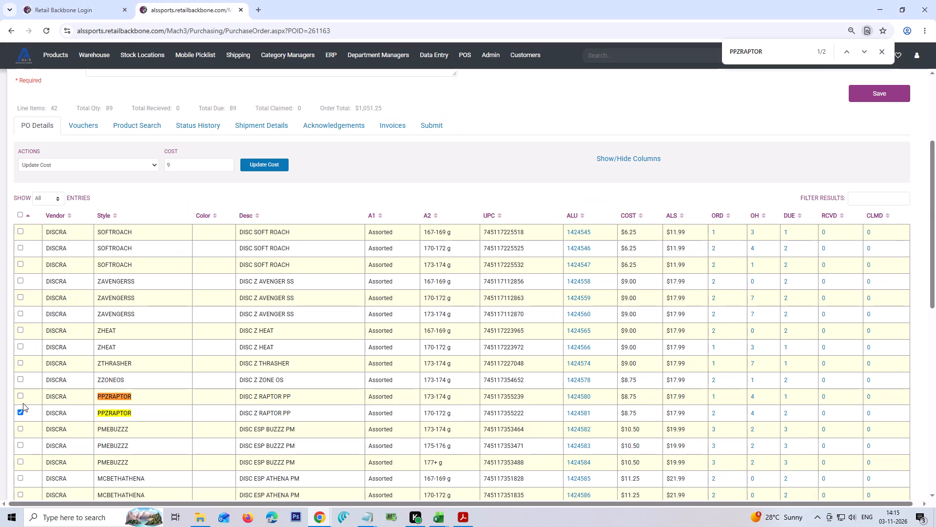
left_click(22, 395)
Copy item code ZUNDERTAKER from the invoice via the freight line's empty description, search the purchase order for it and select both ZUNDERTAKER lines.
key("alt+Tab")
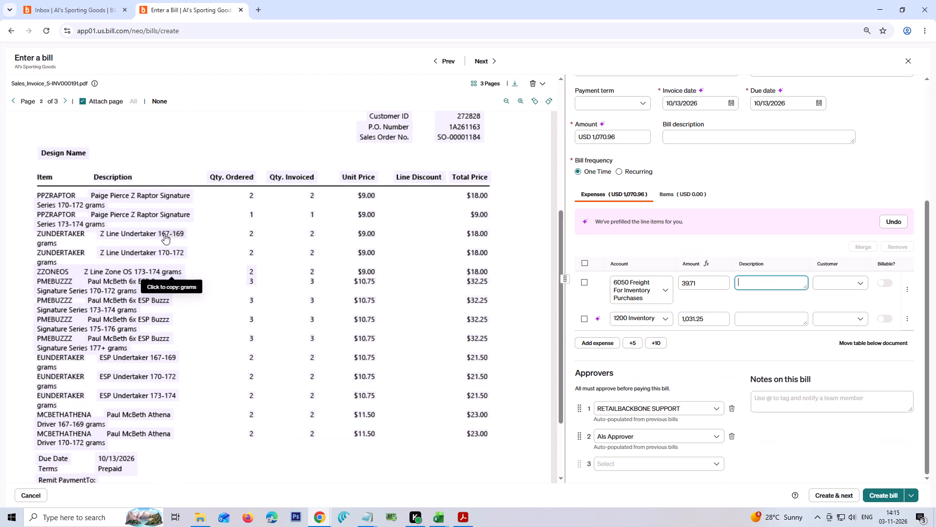
left_click(62, 235)
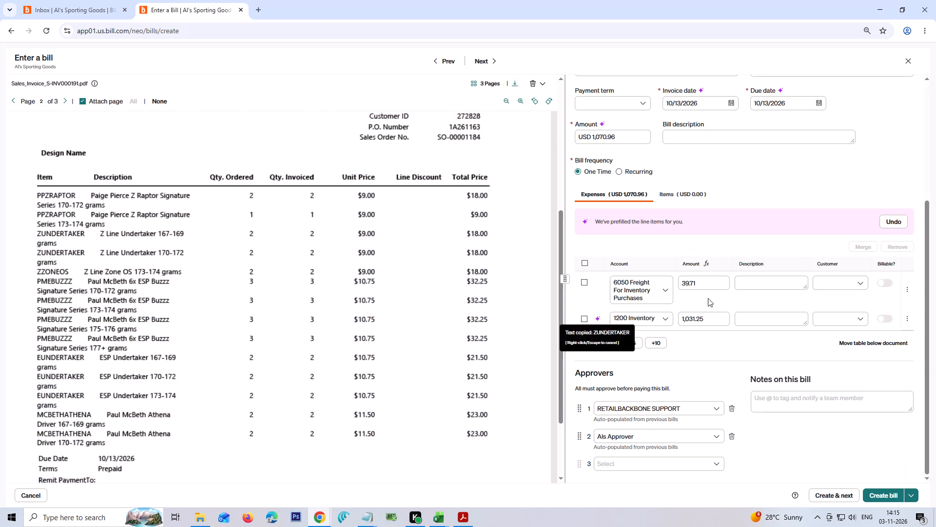
left_click(754, 285)
key("ctrl+a")
key("ctrl+x")
key("alt+Tab")
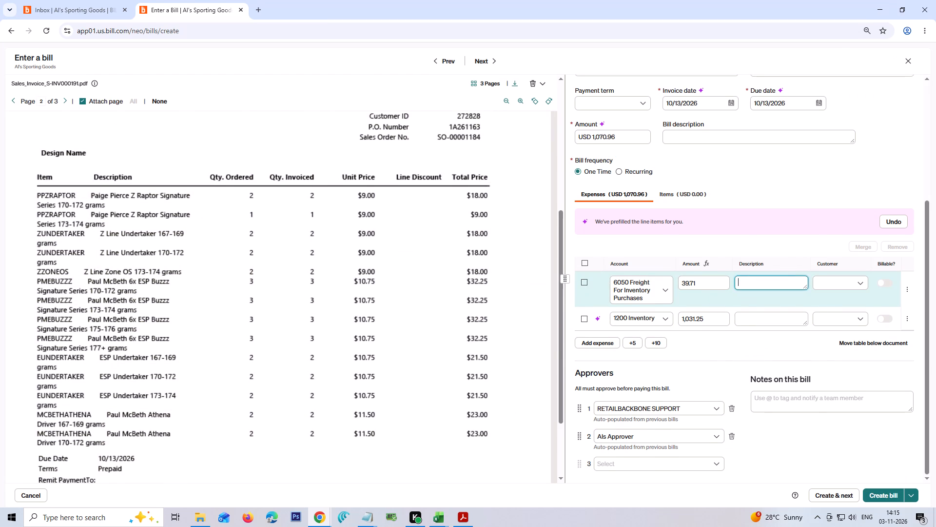
key("ctrl+f")
key("ctrl+v")
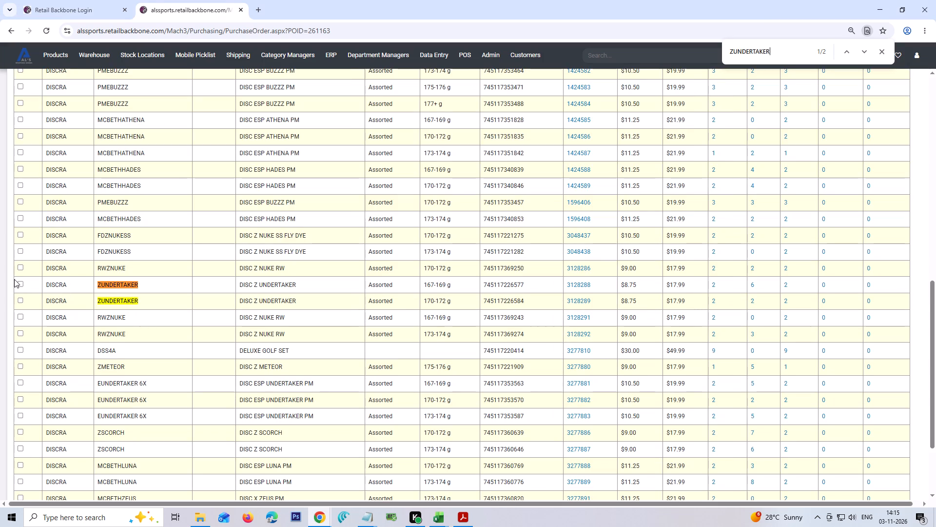
left_click(19, 286)
left_click(19, 298)
Copy item code ZZONEOS from the invoice via the freight line's description, find it on the purchase order and add its 173-174 g line to the selection.
key("alt+Tab")
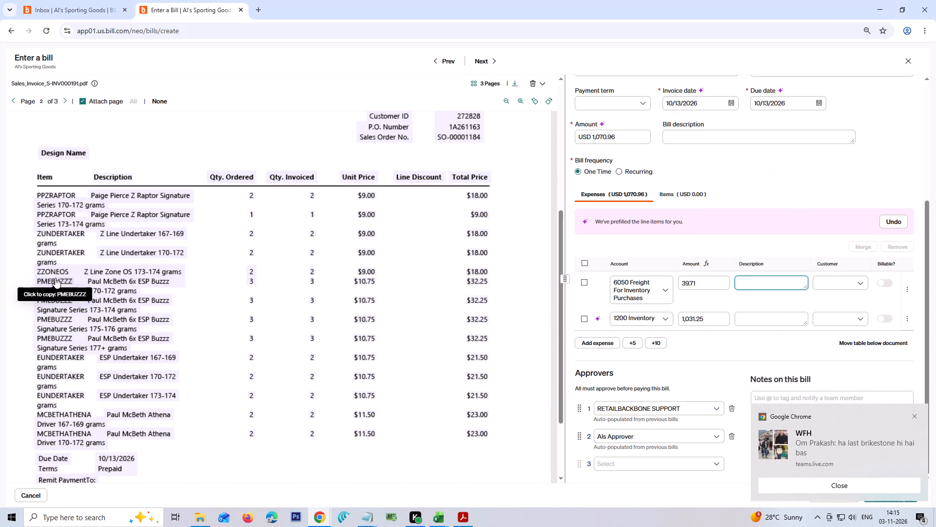
left_click(54, 271)
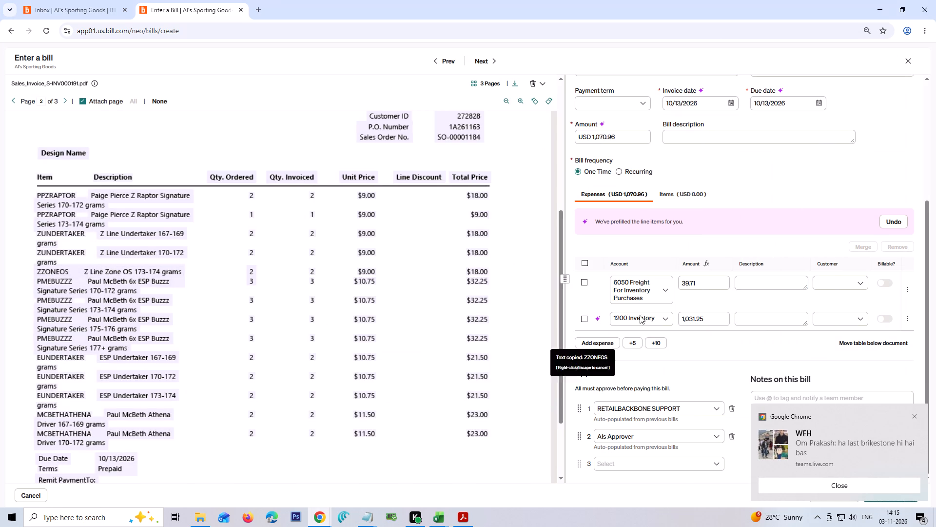
left_click(773, 276)
key("ctrl+a")
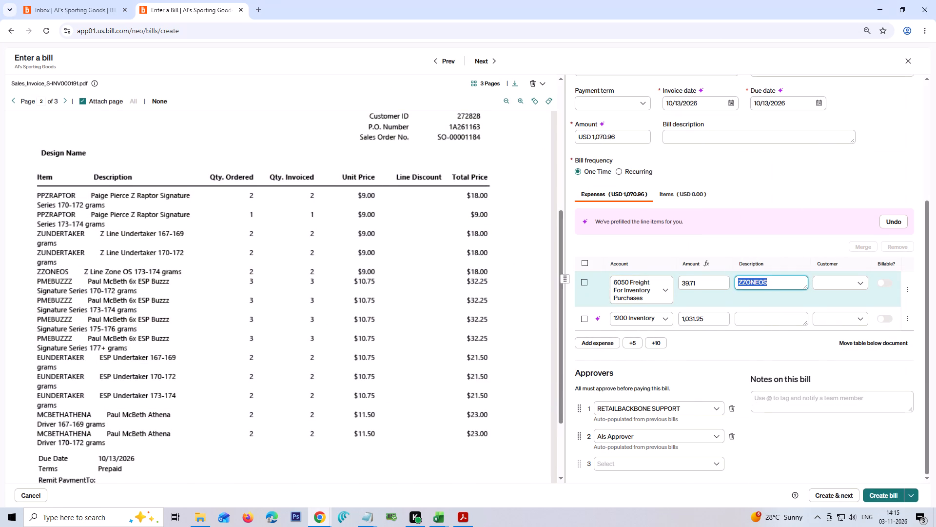
key("ctrl+x")
key("alt+Tab")
key("ctrl+f")
key("ctrl+v")
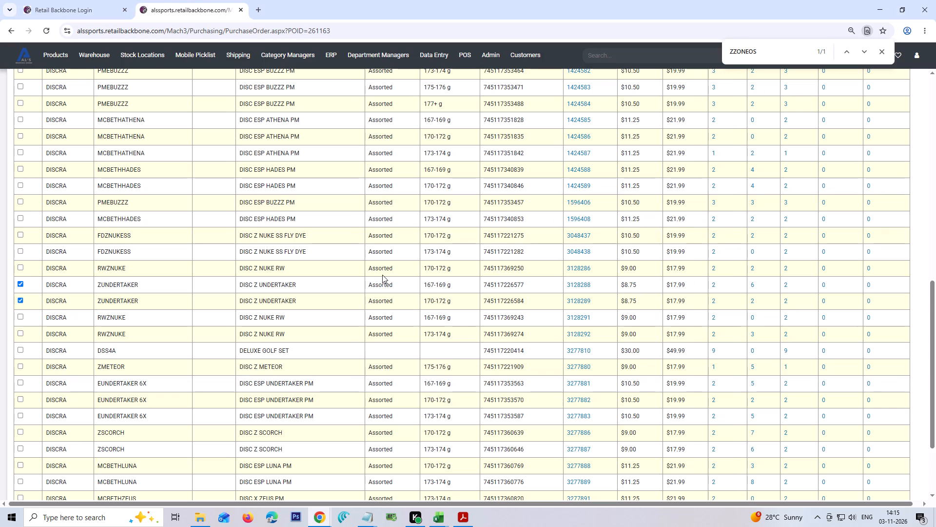
key("Return")
key("alt+Tab")
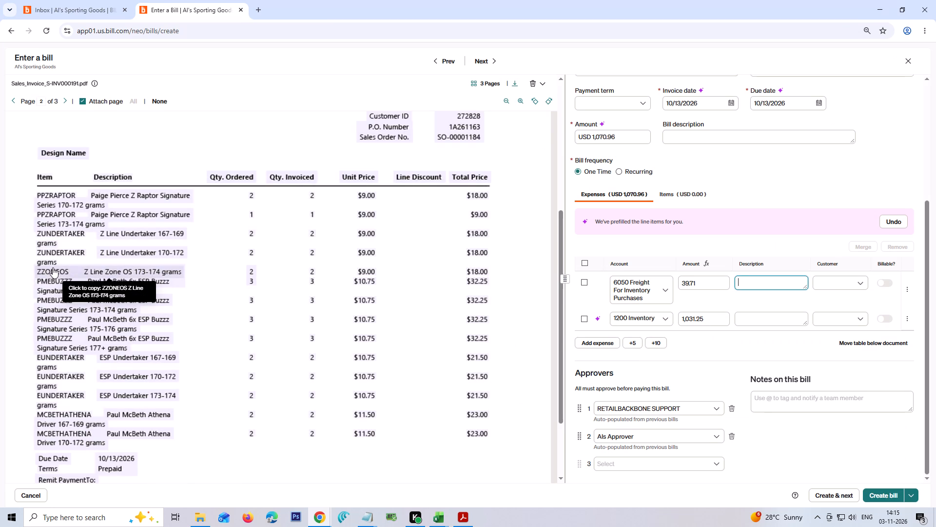
key("alt+Tab")
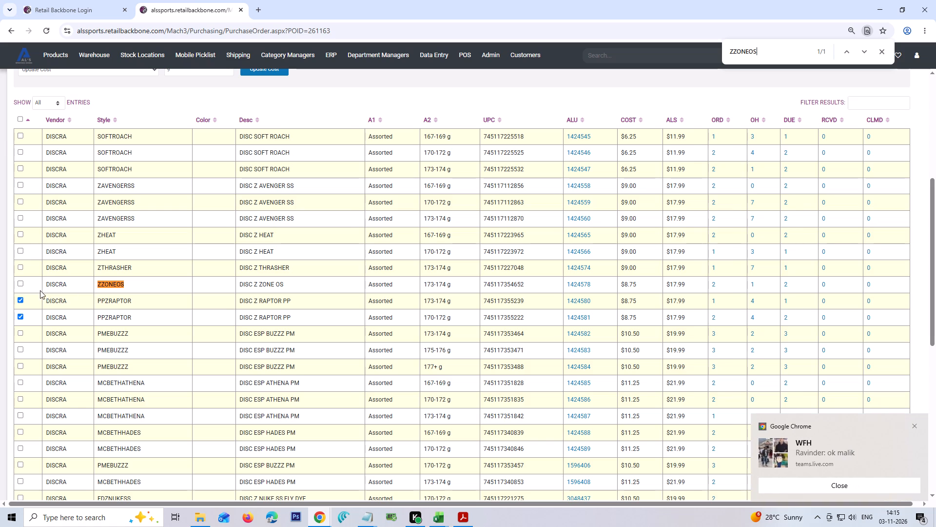
left_click(22, 281)
Update the unit cost of the selected PPZRAPTOR, ZUNDERTAKER and ZZONEOS lines to 9 and review the purchase order lines.
key("alt+Tab")
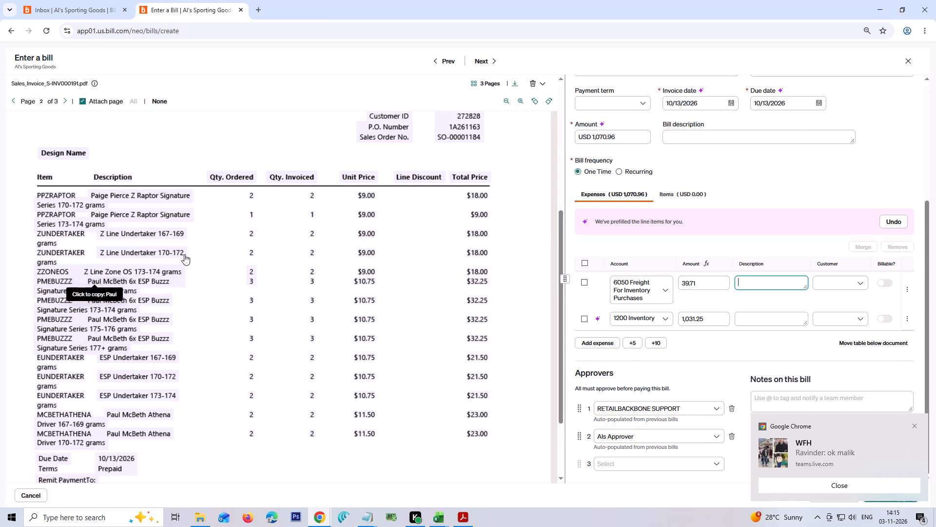
key("alt+Tab")
scroll(247, 113, "up", 4)
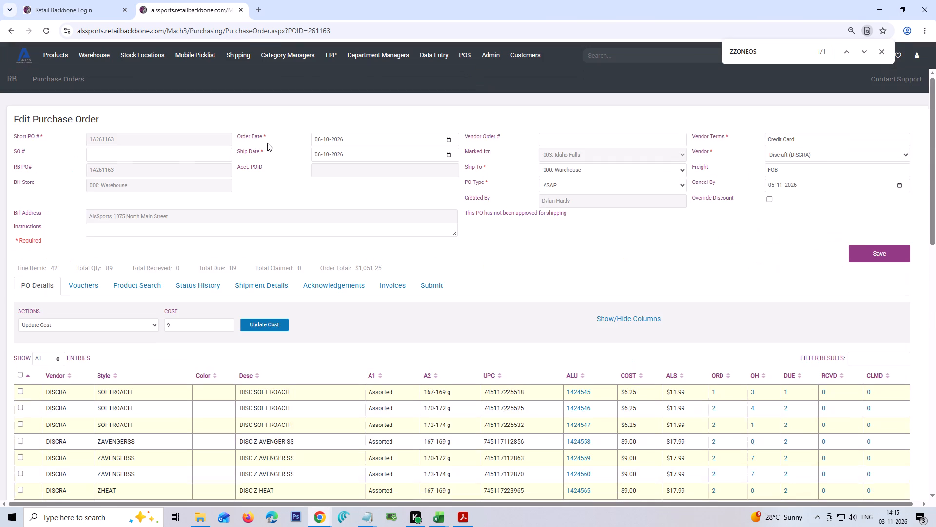
left_click(266, 329)
scroll(278, 318, "down", 14)
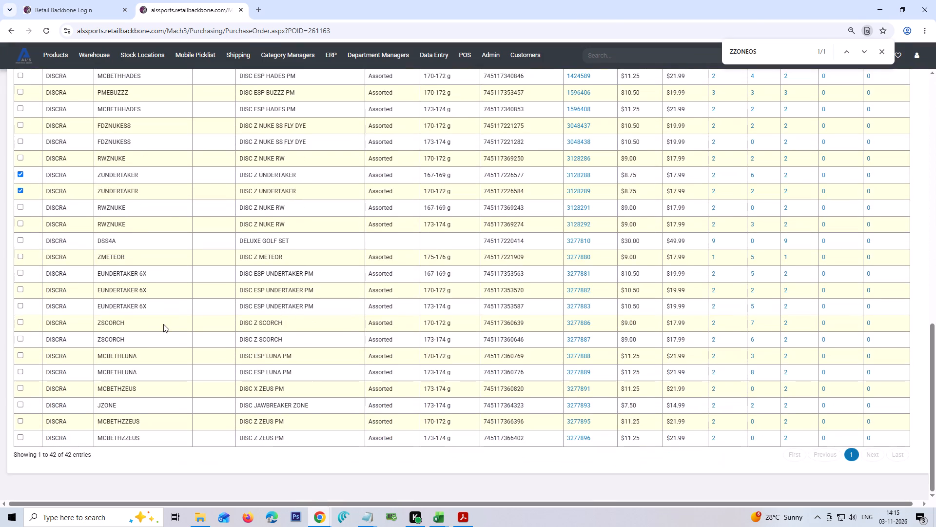
scroll(163, 324, "up", 5)
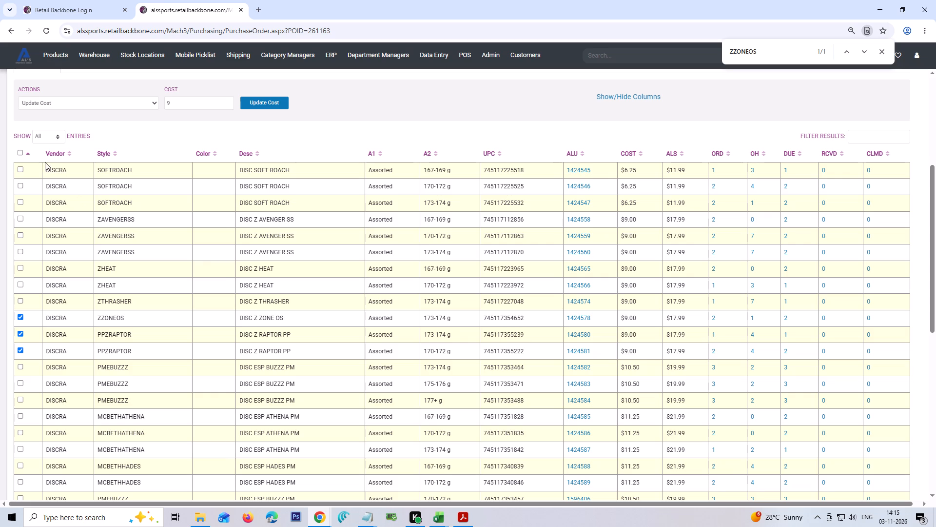
scroll(23, 159, "up", 3)
Clear the line selection on the purchase order.
scroll(30, 318, "down", 3)
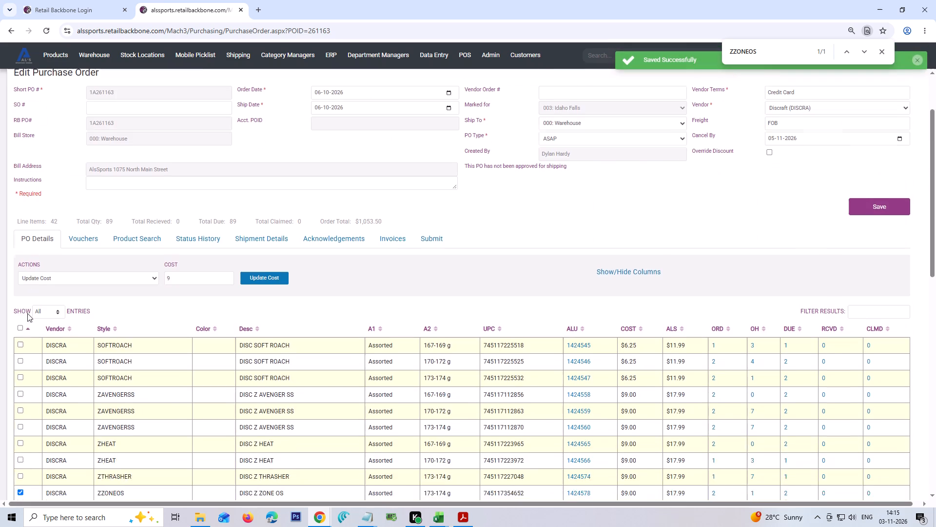
left_click(20, 134)
left_click(20, 134)
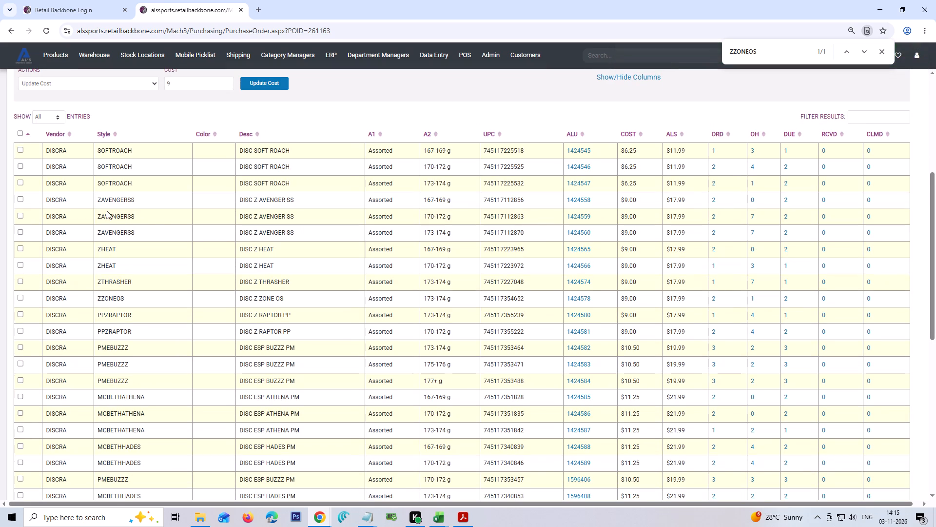
Copy item code PMEBUZZZ from the invoice via the freight line's description, search the purchase order for it and select the 170-172 g PMEBUZZZ line.
key("alt+Tab")
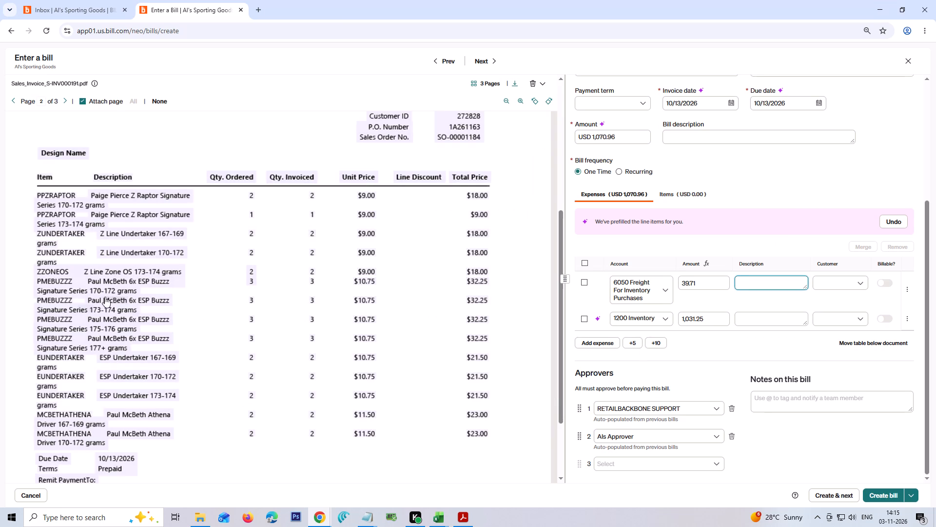
left_click(54, 281)
left_click(754, 288)
key("ctrl+a")
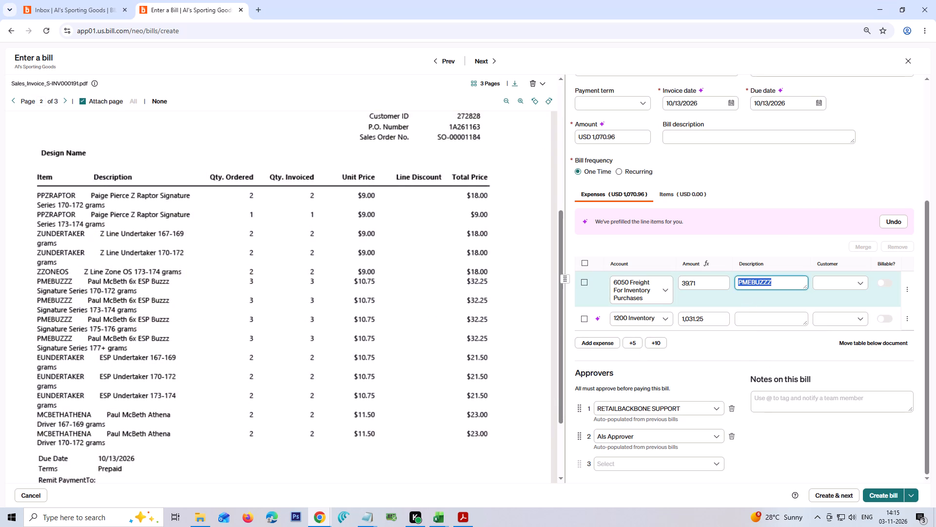
key("ctrl+x")
key("alt+Tab")
key("ctrl+f")
key("ctrl+v")
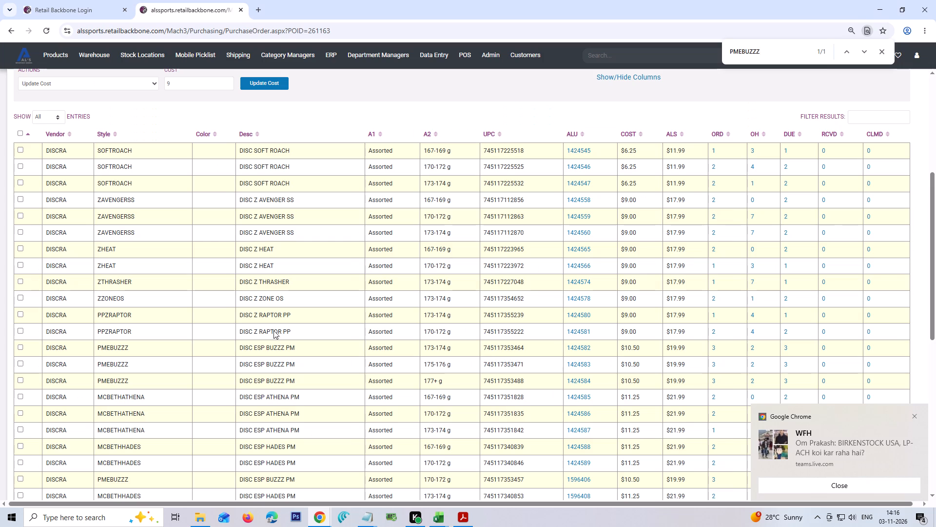
key("Return")
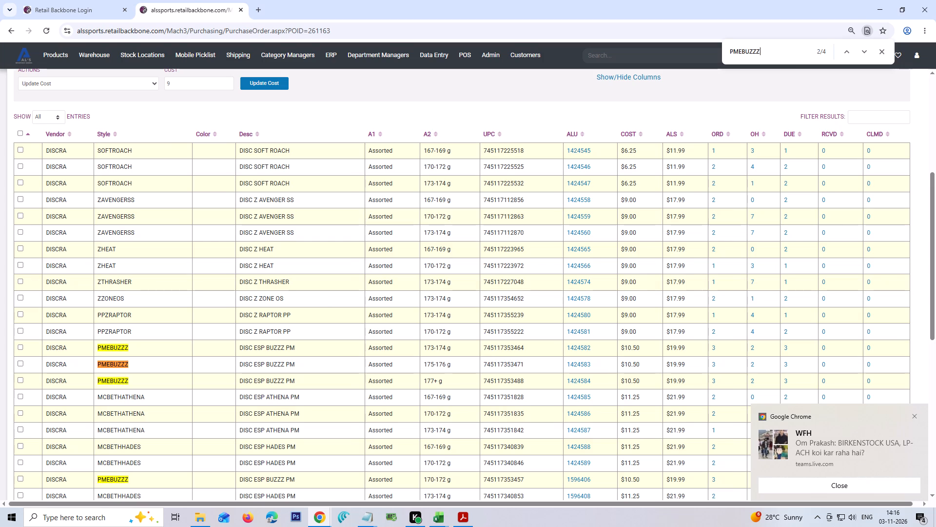
key("alt+Tab")
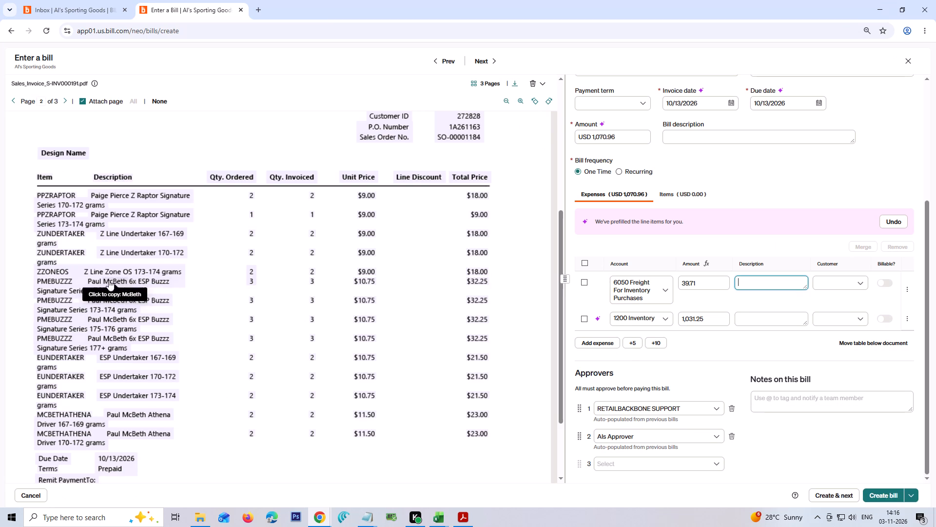
key("alt+Tab")
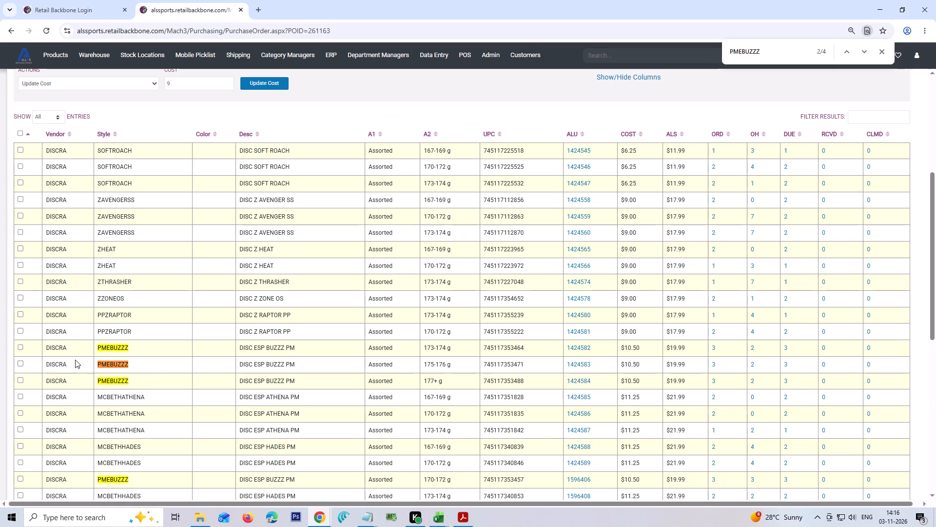
scroll(306, 371, "down", 2)
scroll(165, 332, "down", 3)
scroll(164, 332, "up", 3)
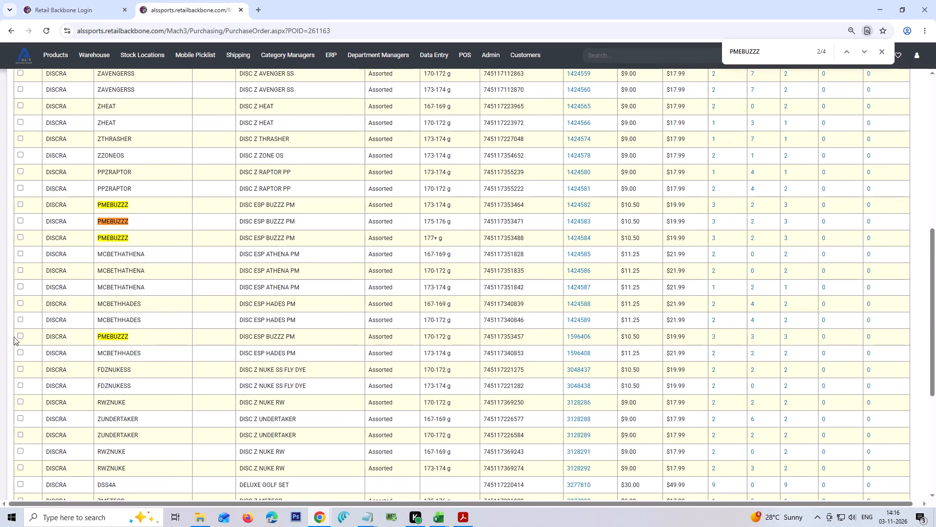
left_click(18, 335)
Recheck the invoice's PMEBUZZZ entries, copy the item code again via the freight line's description, and search the purchase order for it.
key("alt+Tab")
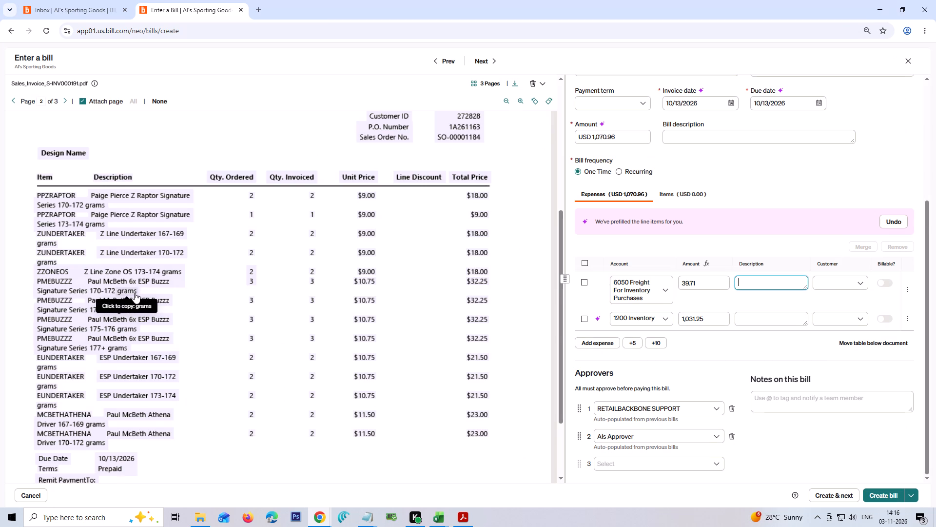
key("alt+Tab")
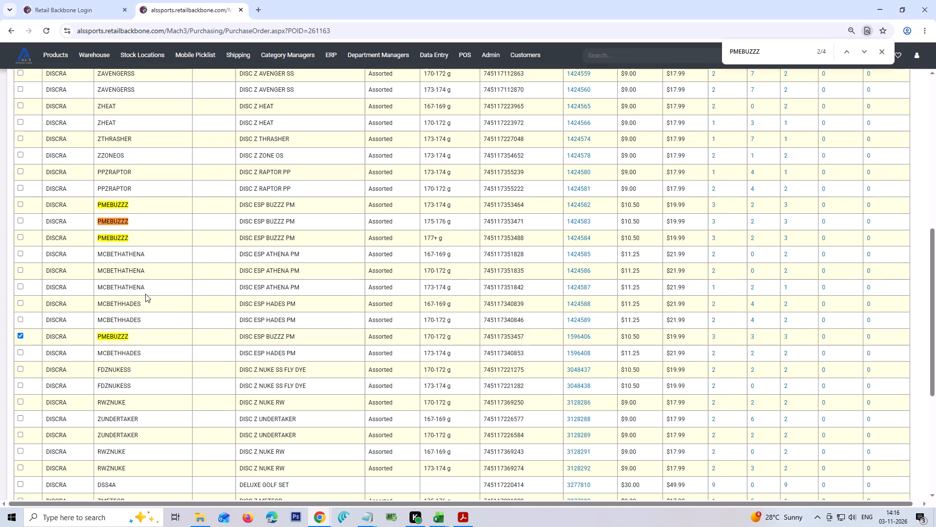
key("alt+Tab")
key("alt+Tab")
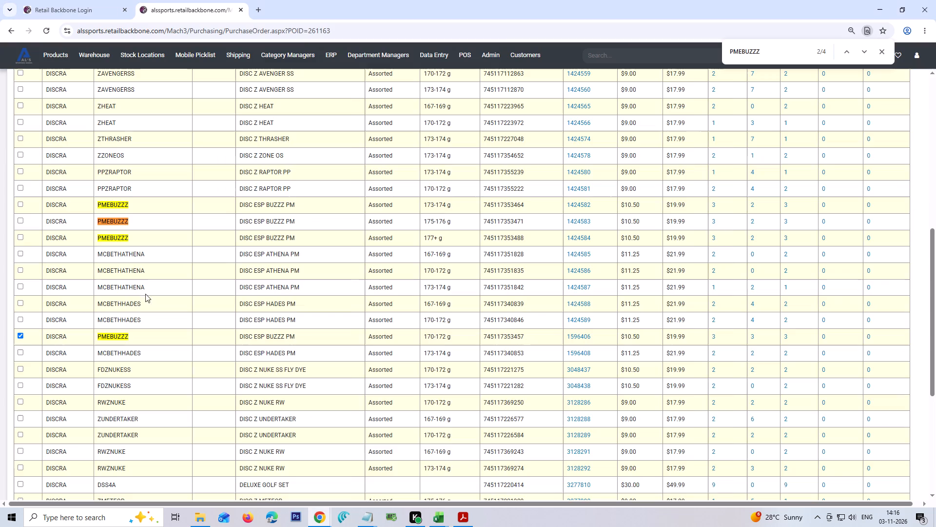
key("alt+Tab")
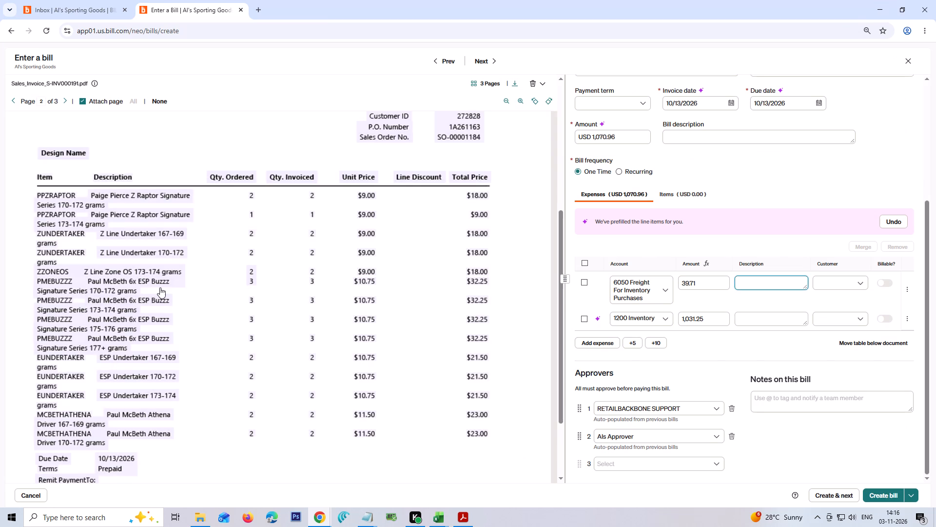
left_click(50, 300)
left_click(757, 279)
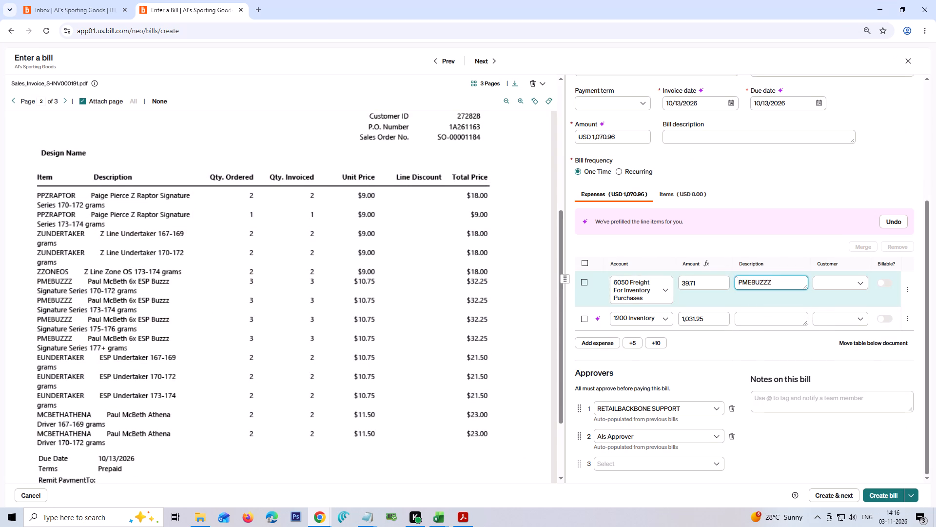
key("ctrl+a")
key("ctrl+x")
key("alt+Tab")
key("ctrl+f")
key("ctrl+v")
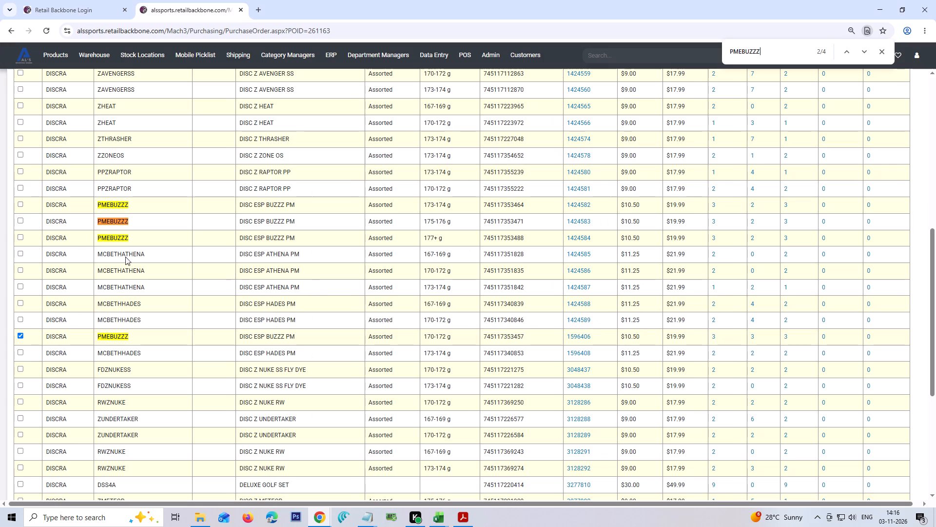
Add the 177+ g, 175-176 g and 173-174 g PMEBUZZZ lines to the purchase order selection.
key("alt+Tab")
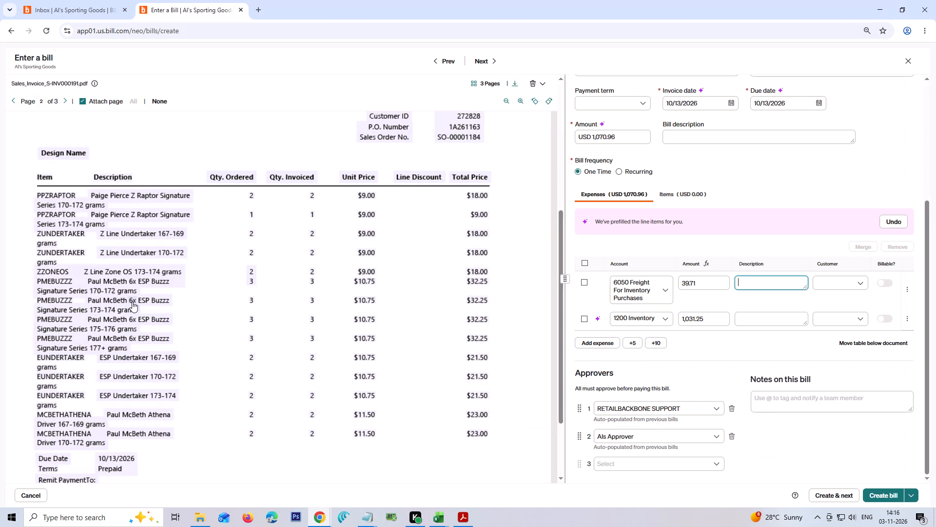
key("alt+Tab")
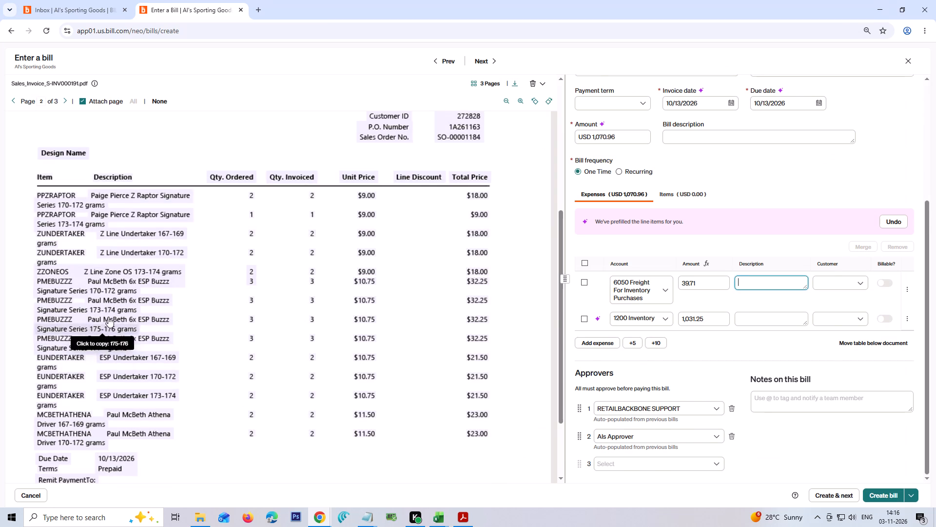
left_click(18, 238)
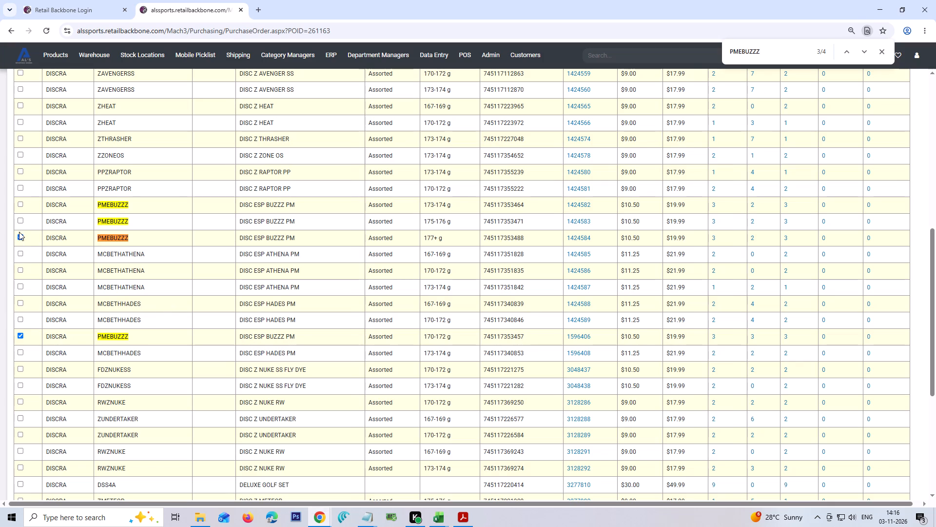
left_click(19, 219)
left_click(21, 203)
Copy item code EUNDERTAKER from the invoice via the freight line's description, find it on the purchase order and select its 167-169, 170-172 and 173-174 g lines.
key("alt+Tab")
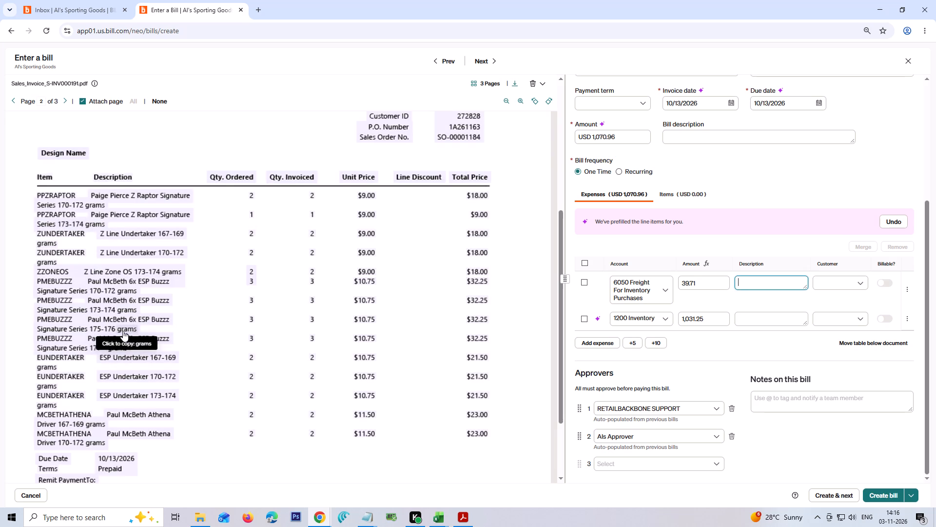
left_click(57, 357)
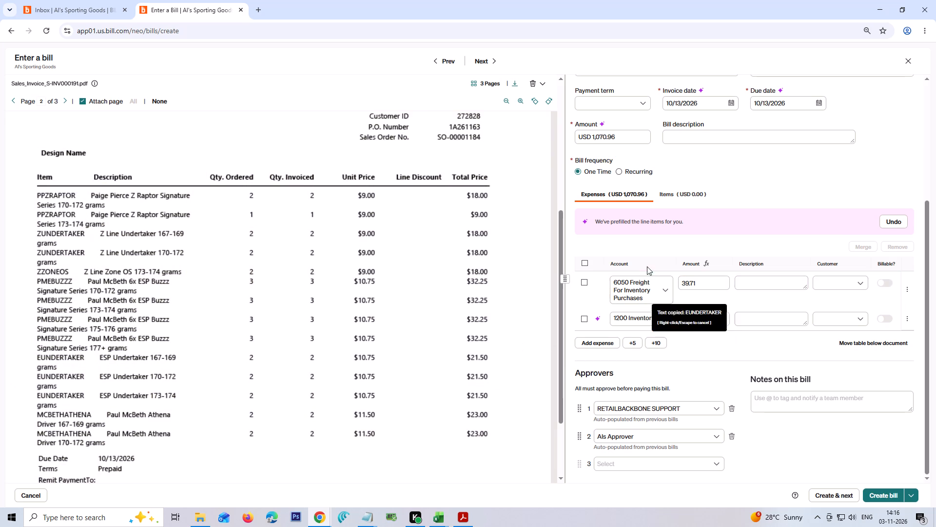
left_click(746, 291)
left_click(752, 284)
key("ctrl+a")
key("ctrl+x")
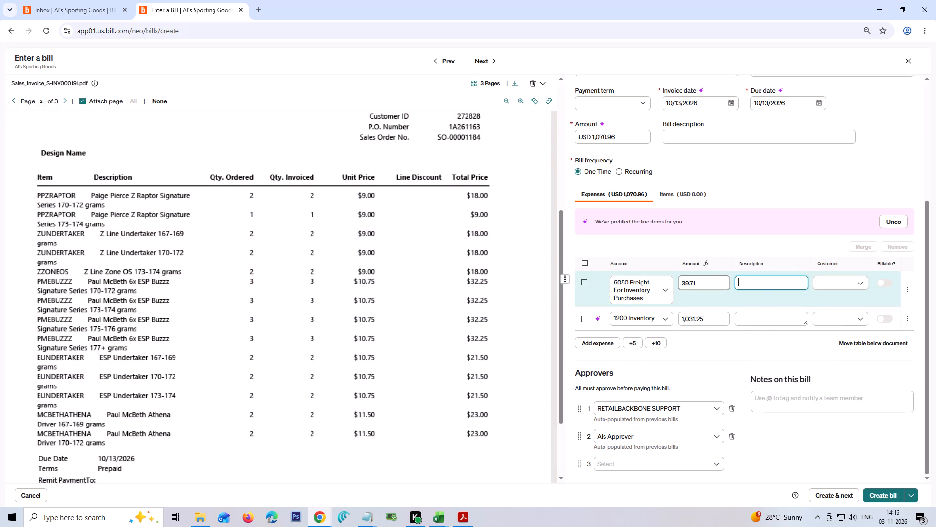
key("alt+Tab")
key("ctrl+f")
key("ctrl+v")
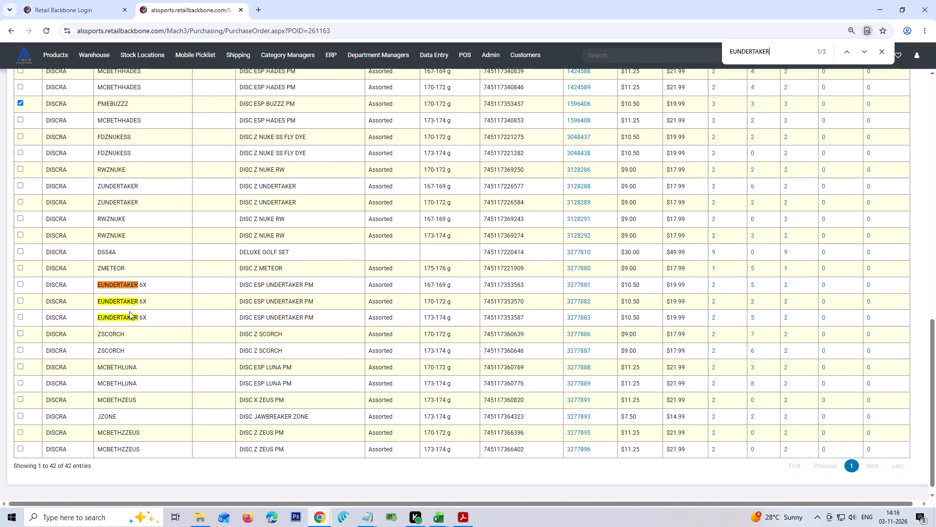
key("alt+Tab")
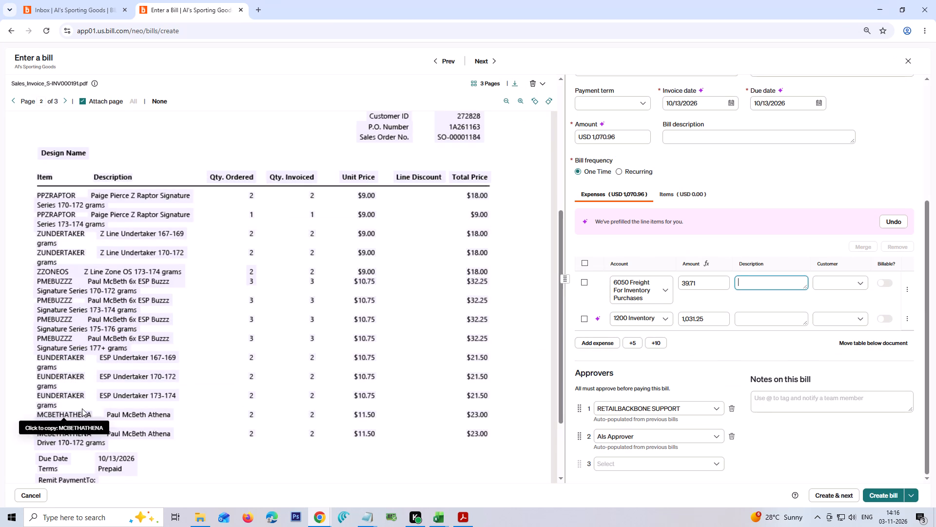
key("alt+Tab")
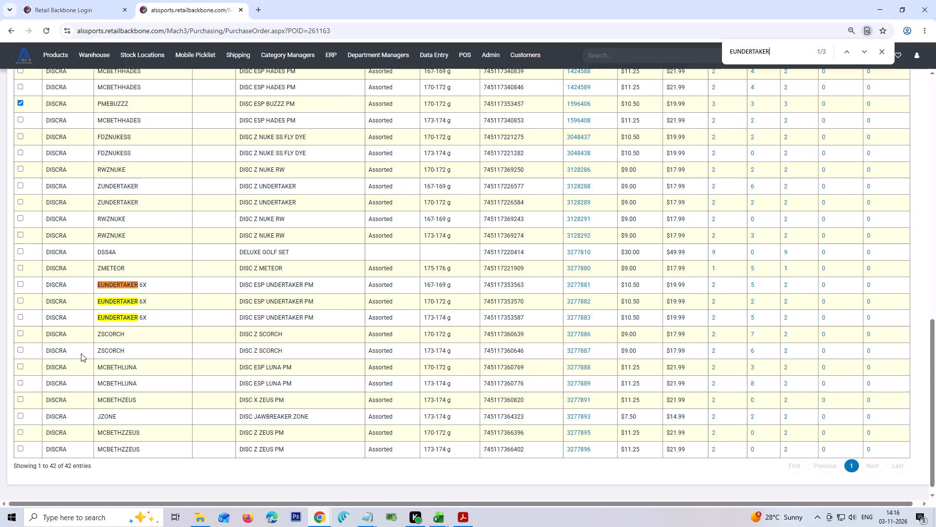
left_click(18, 281)
left_click(20, 285)
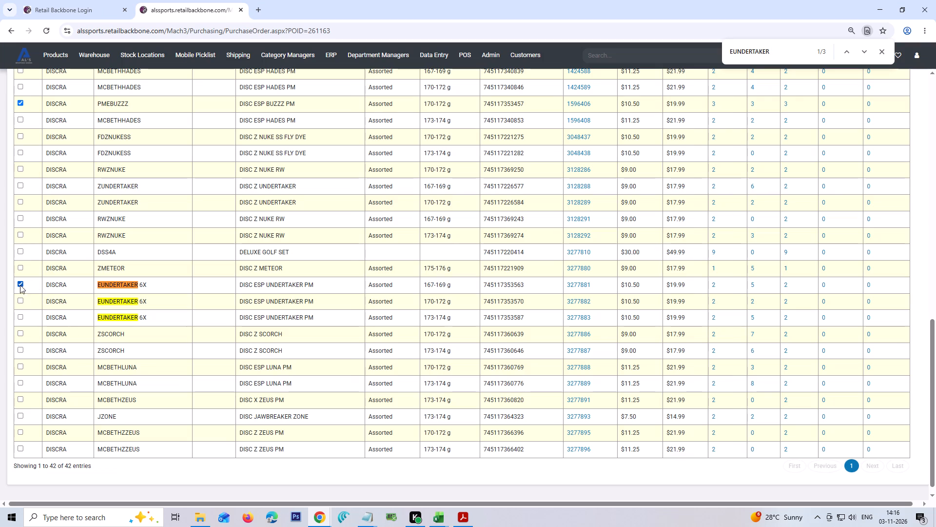
left_click(19, 300)
left_click(19, 321)
left_click(21, 317)
Update the unit cost of the selected PMEBUZZZ and EUNDERTAKER lines on the purchase order to 10.75.
key("alt+Tab")
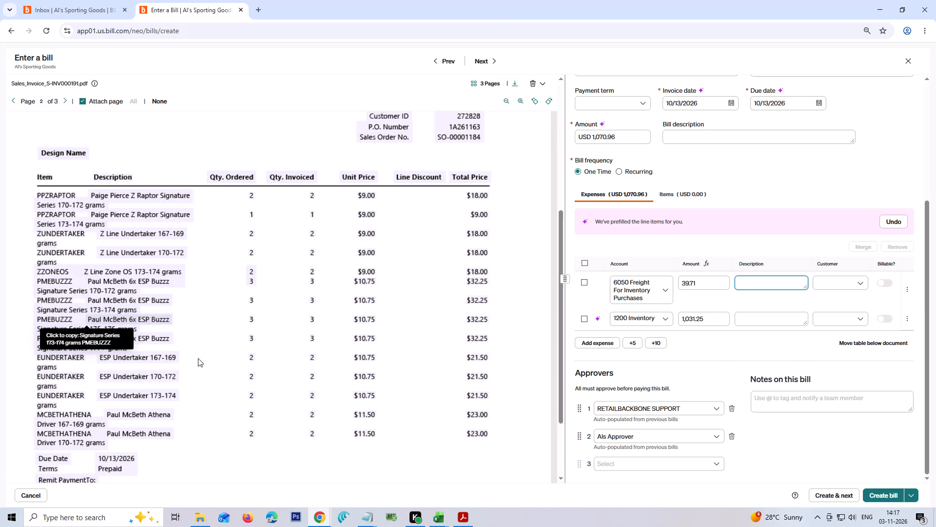
key("alt+Tab")
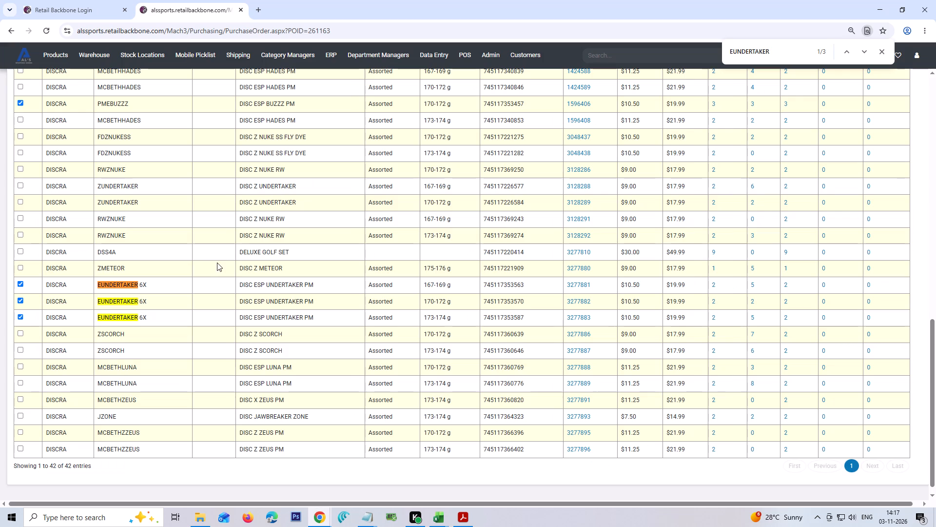
scroll(187, 296, "up", 13)
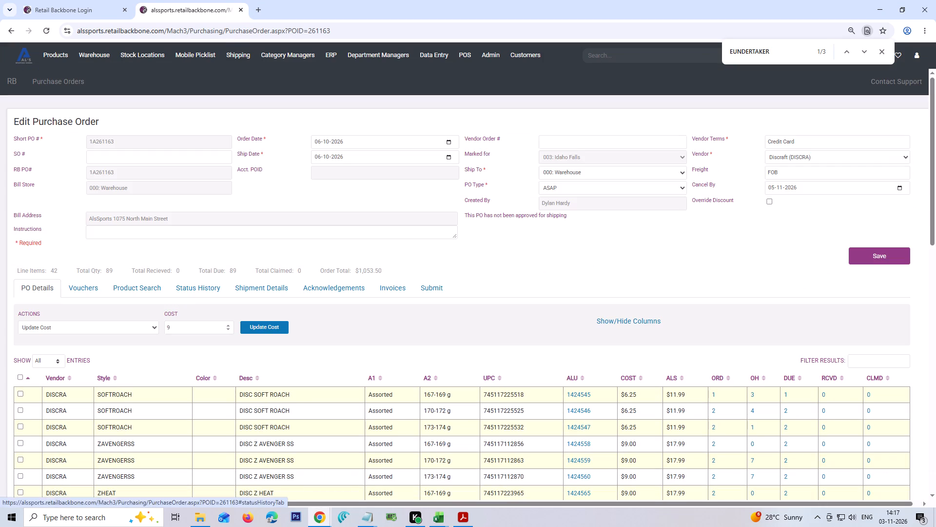
left_click_drag(182, 329, 157, 326)
key("alt+Tab")
key("alt+Tab")
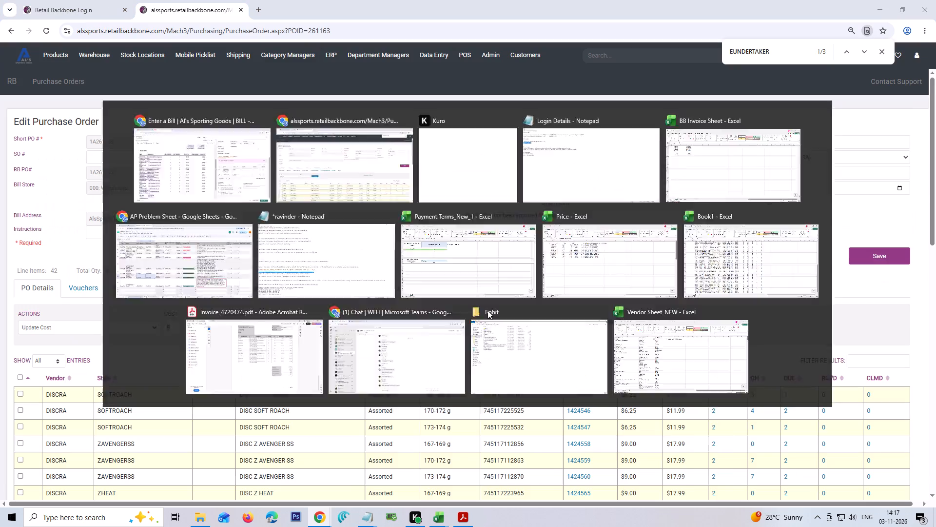
type("10.75")
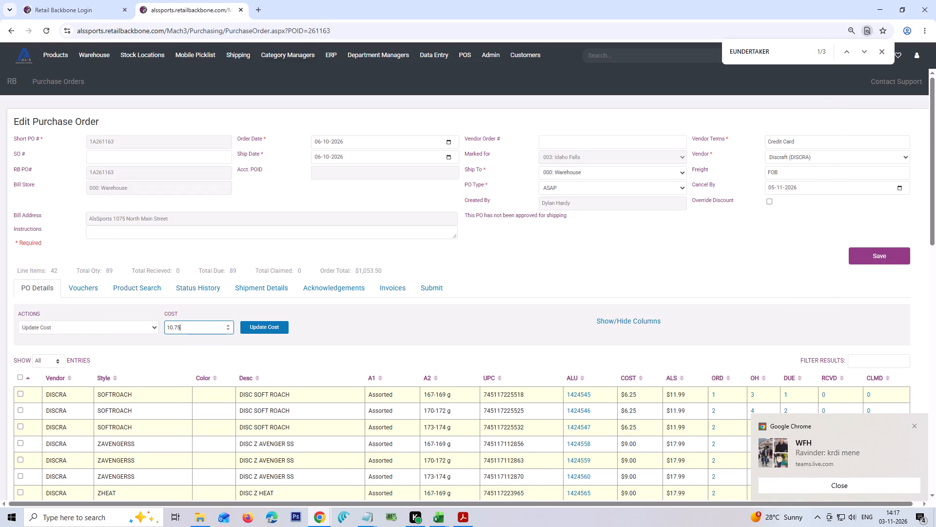
scroll(274, 331, "down", 9)
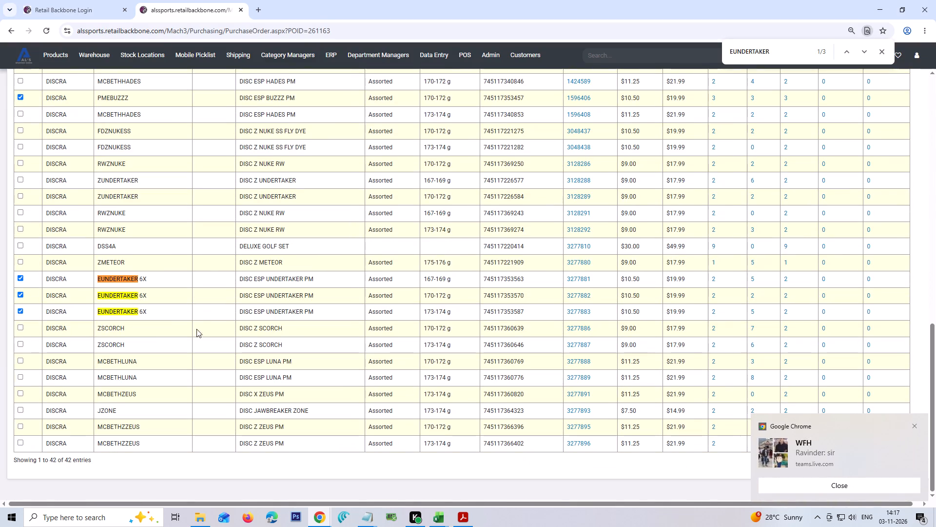
scroll(221, 312, "up", 5)
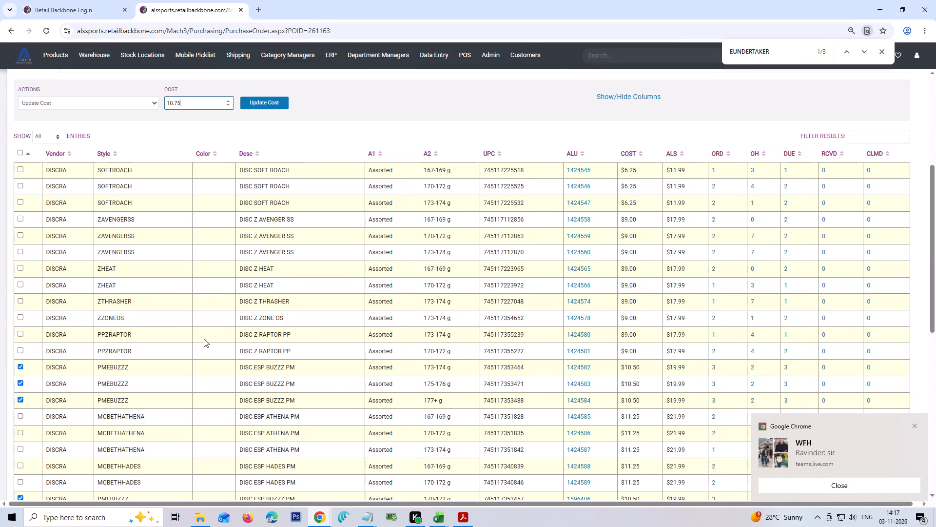
scroll(154, 299, "up", 3)
left_click(255, 326)
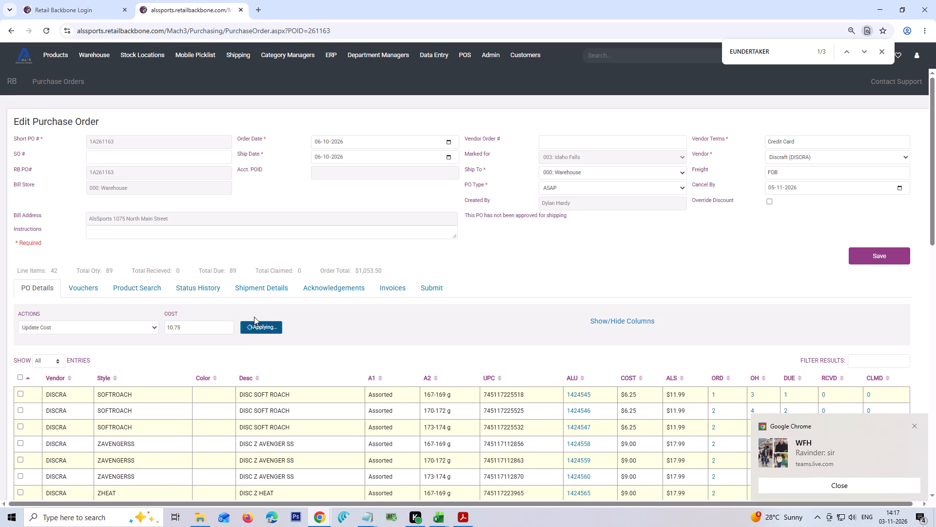
Review the remaining items on the invoice's second page and check the costs of the selected purchase order lines.
key("alt+Tab")
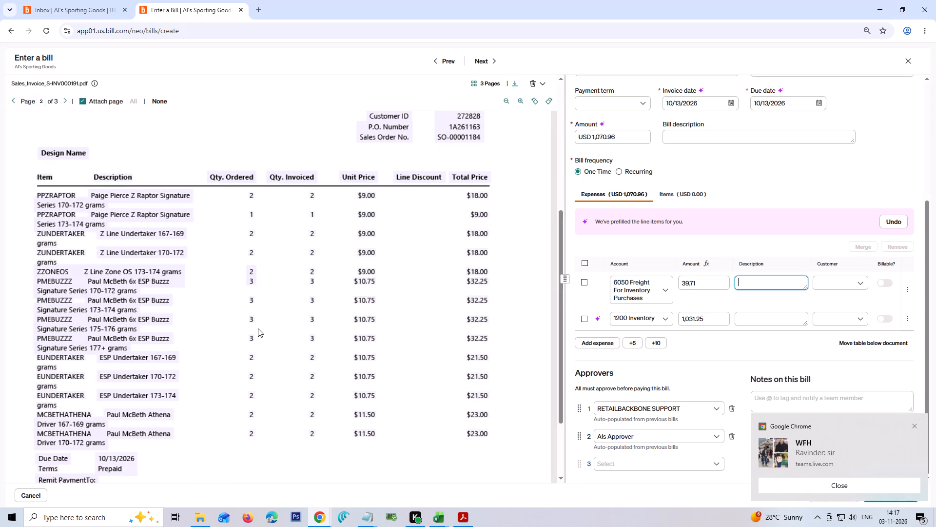
scroll(250, 343, "down", 5)
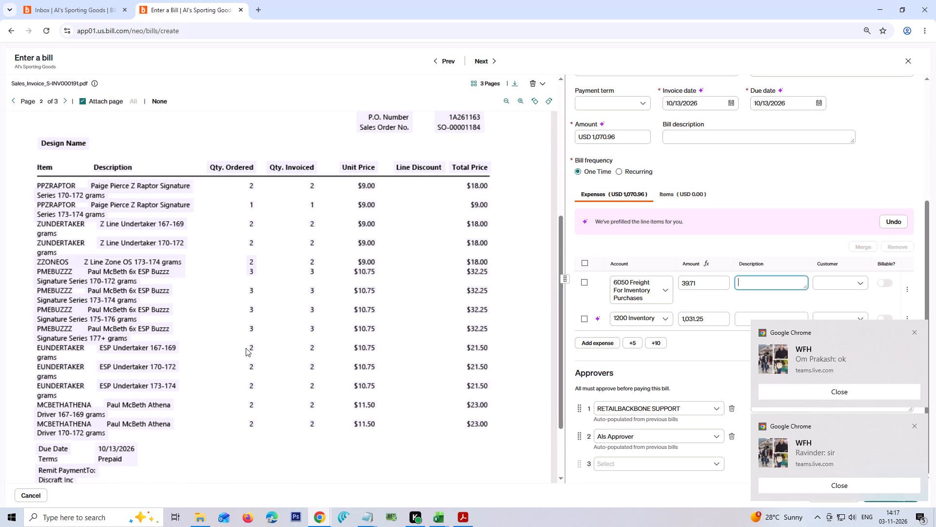
scroll(246, 348, "up", 1)
scroll(246, 348, "down", 1)
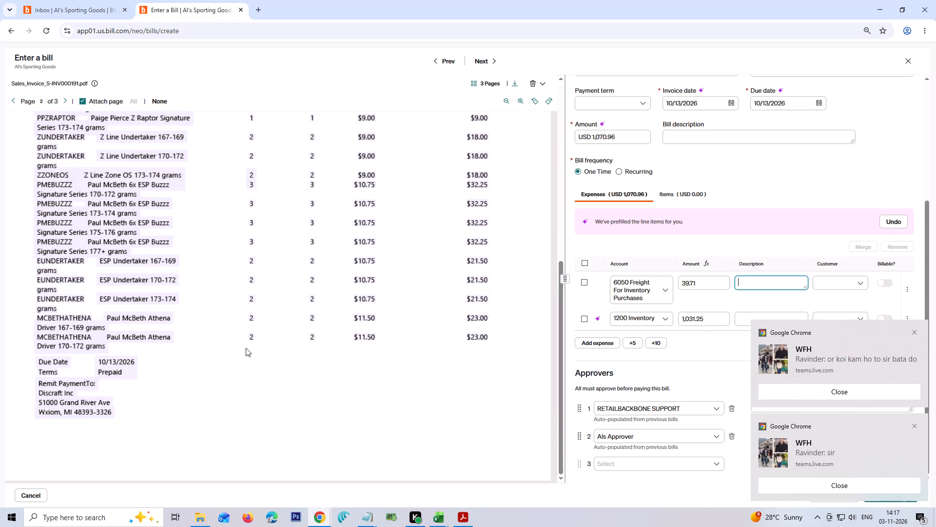
key("alt+Tab")
scroll(246, 348, "down", 5)
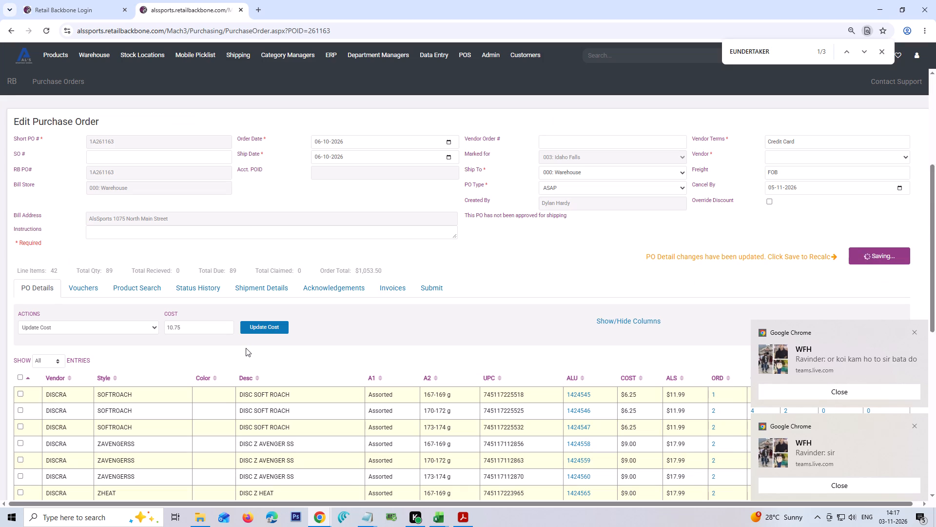
scroll(246, 348, "down", 6)
scroll(141, 349, "down", 3)
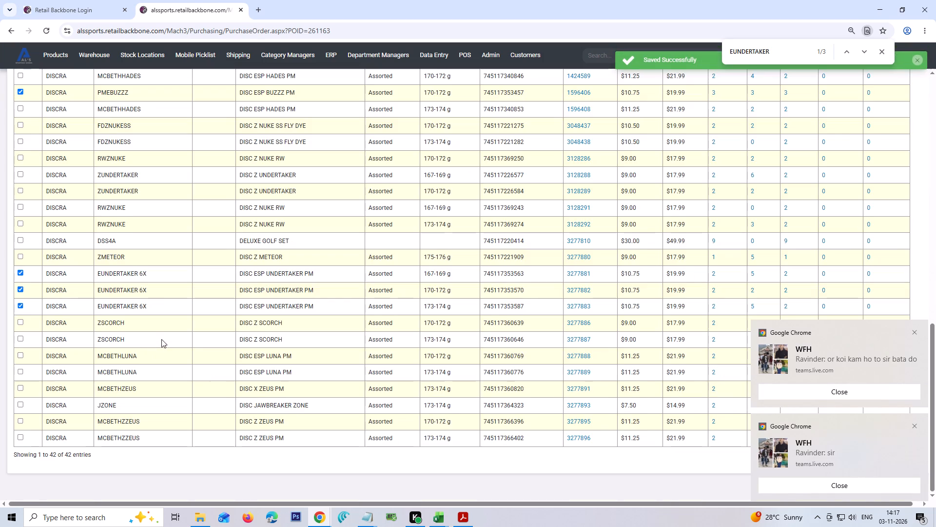
Clear the line selection on the purchase order.
scroll(77, 269, "up", 10)
left_click(19, 377)
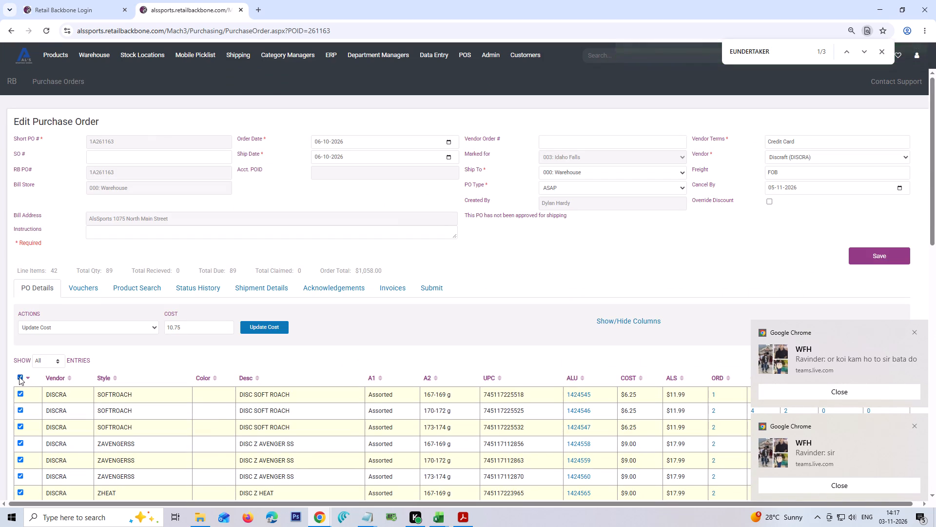
left_click(19, 377)
Copy item code MCBETHATHENA from the invoice.
scroll(51, 354, "down", 9)
key("alt+Tab")
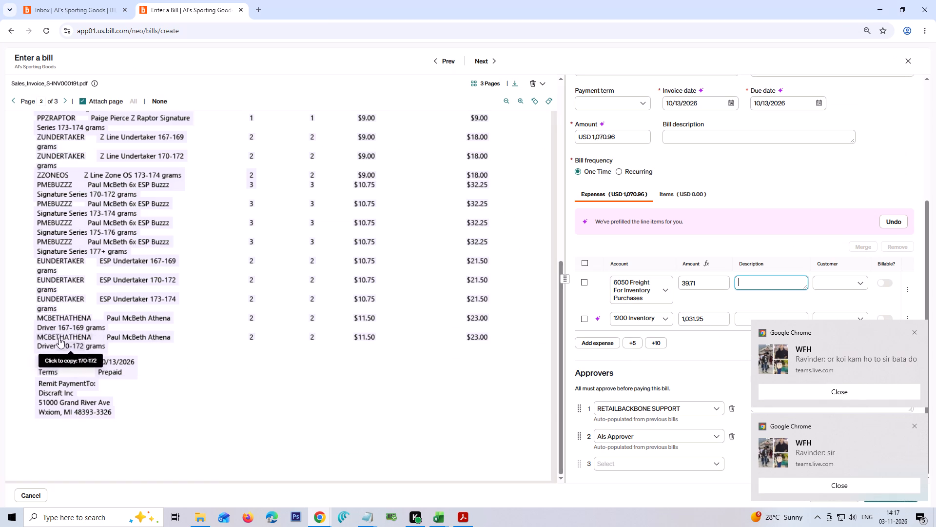
left_click(64, 317)
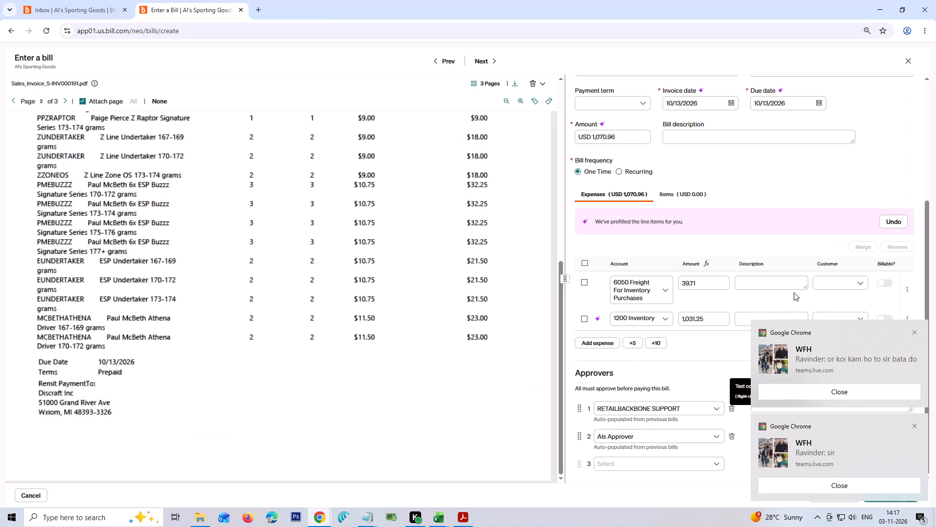
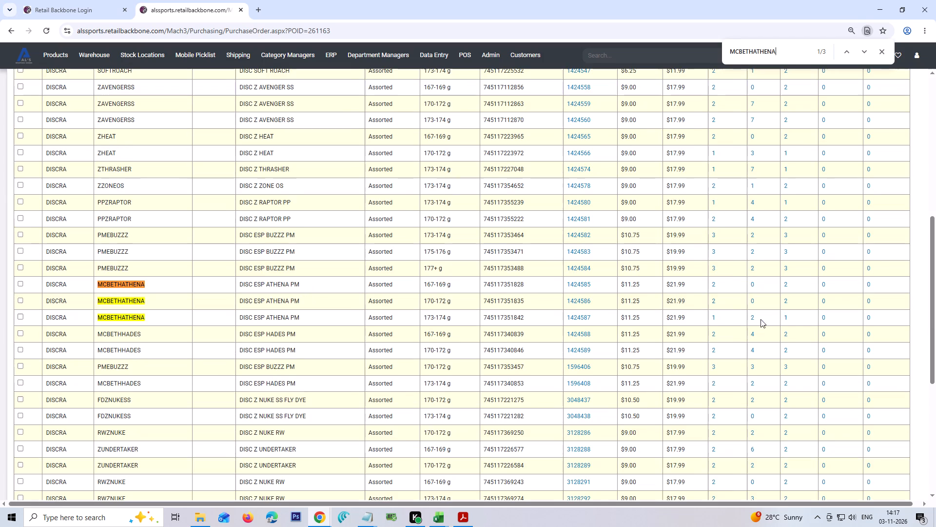
Check the MCBETHATHENA items on the invoice and select the three MCBETHATHENA lines on the purchase order.
key("alt+Tab")
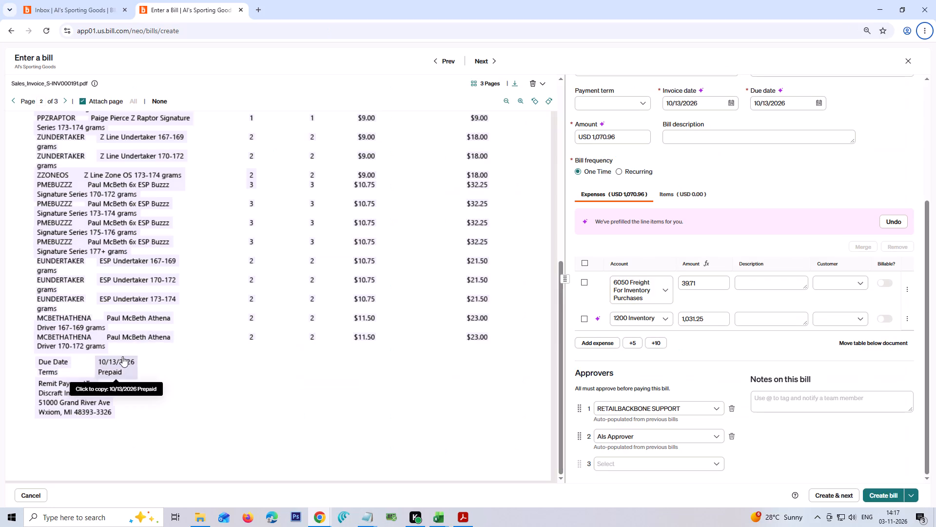
scroll(122, 356, "up", 4)
scroll(502, 347, "up", 4)
scroll(735, 352, "up", 2)
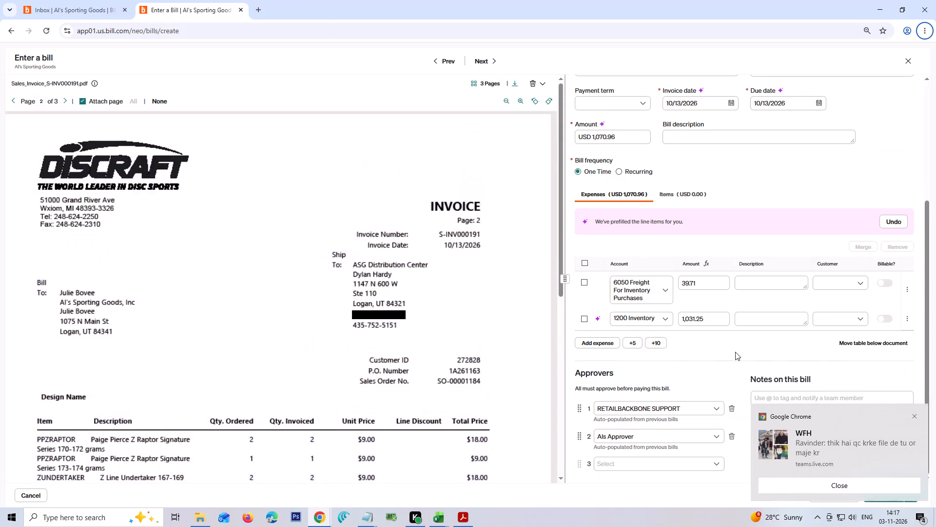
scroll(735, 352, "up", 1)
scroll(730, 347, "down", 6)
scroll(170, 369, "down", 5)
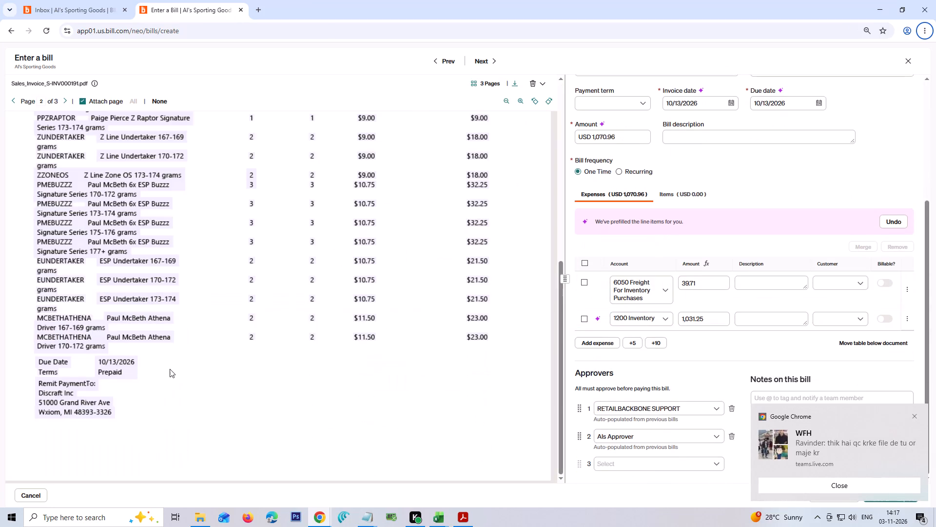
key("alt+Tab")
left_click(17, 284)
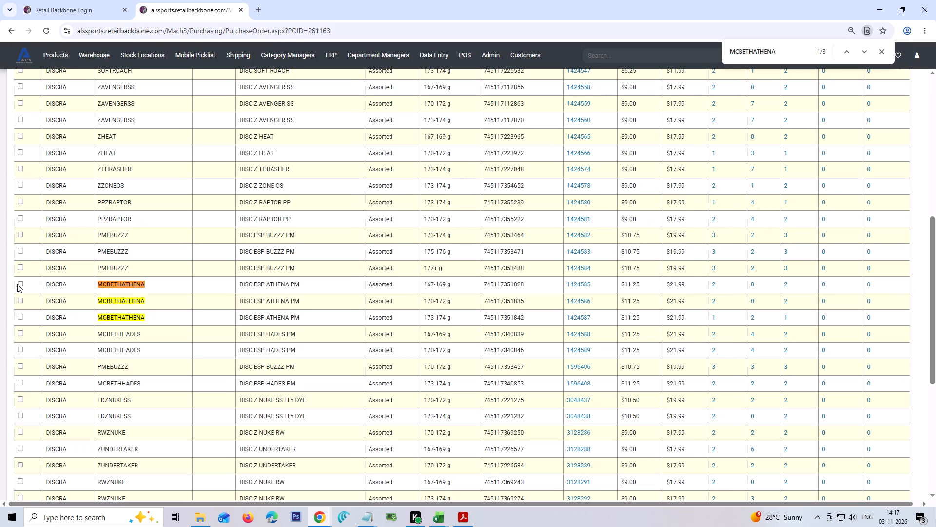
left_click(19, 284)
left_click(19, 300)
left_click(19, 317)
Open the invoice's third page and compare its MCBETHATHENA item with the selected purchase order lines.
key("alt+Tab")
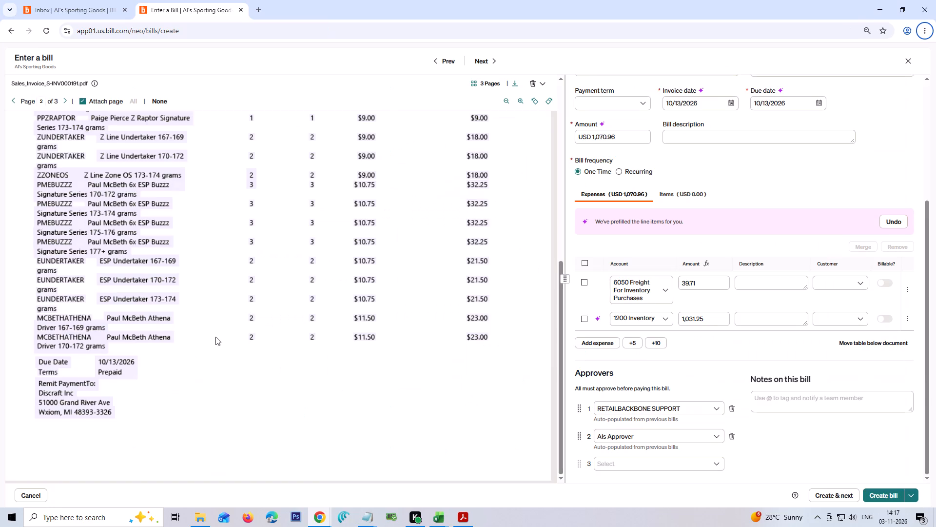
left_click(63, 101)
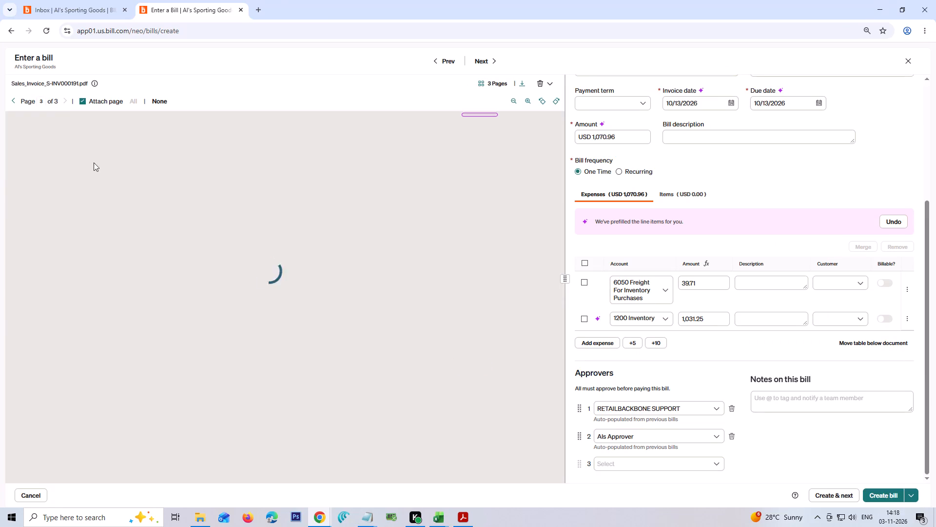
scroll(204, 275, "down", 2)
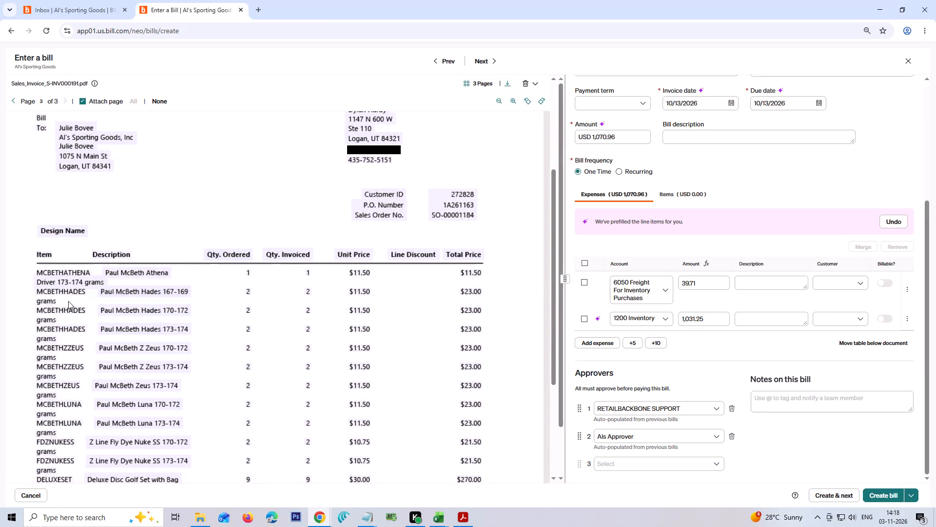
key("alt+Tab")
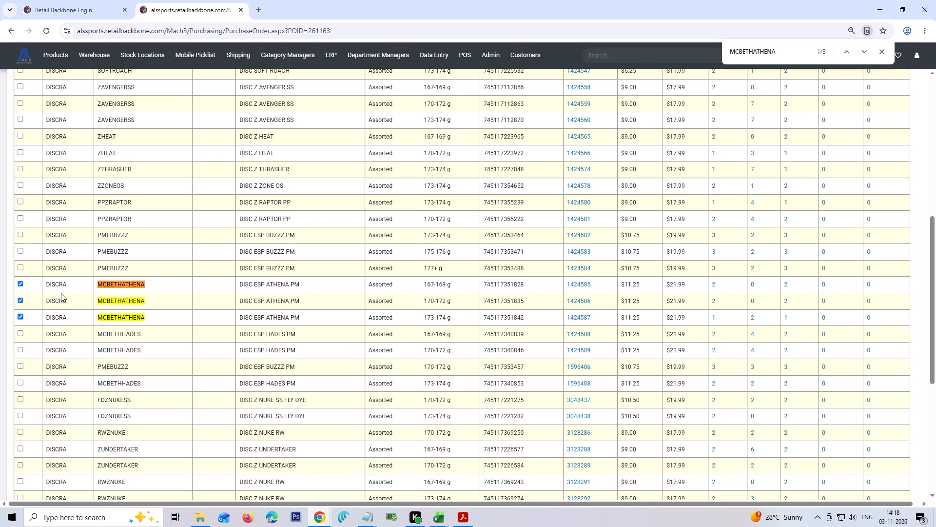
key("alt+Tab")
Copy item code MCBETHHADES from the invoice, find it on the purchase order and select its three lines.
left_click(60, 292)
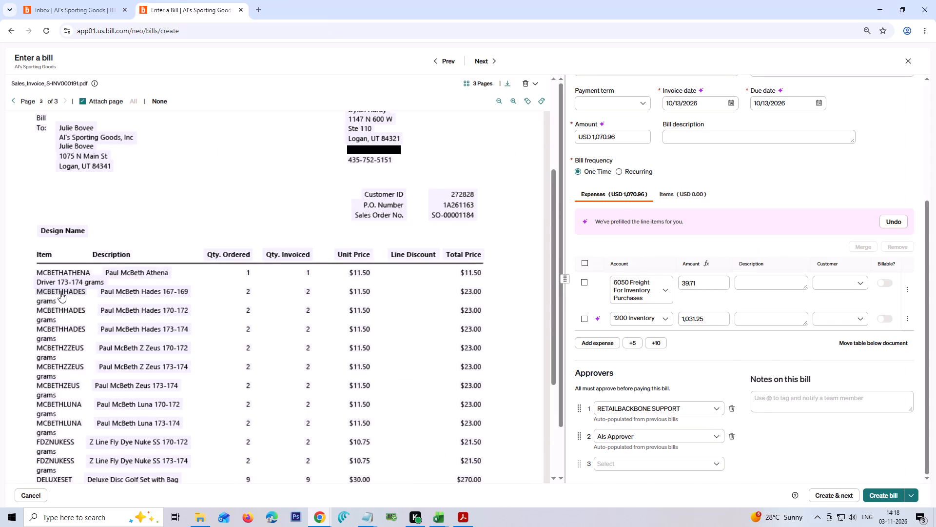
left_click(753, 279)
key("ctrl+a")
key("ctrl+x")
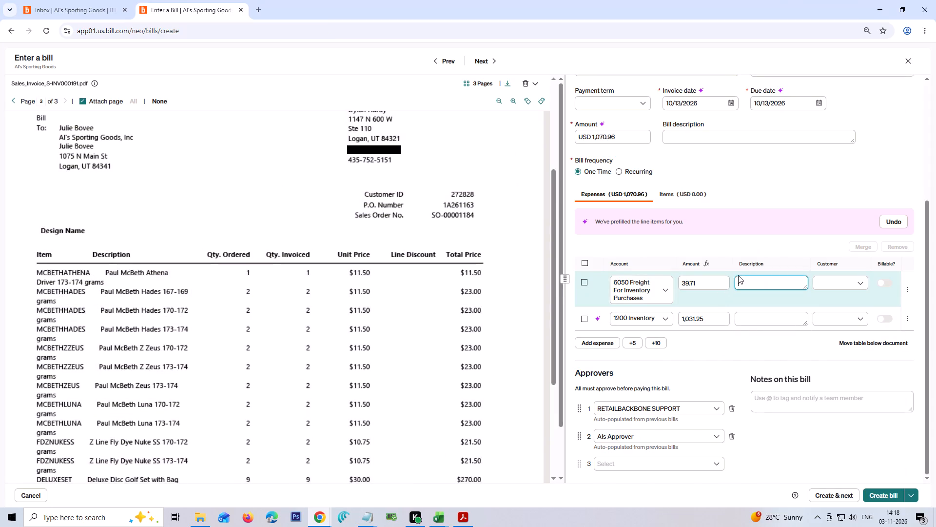
key("alt+Tab")
key("ctrl+f")
key("ctrl+v")
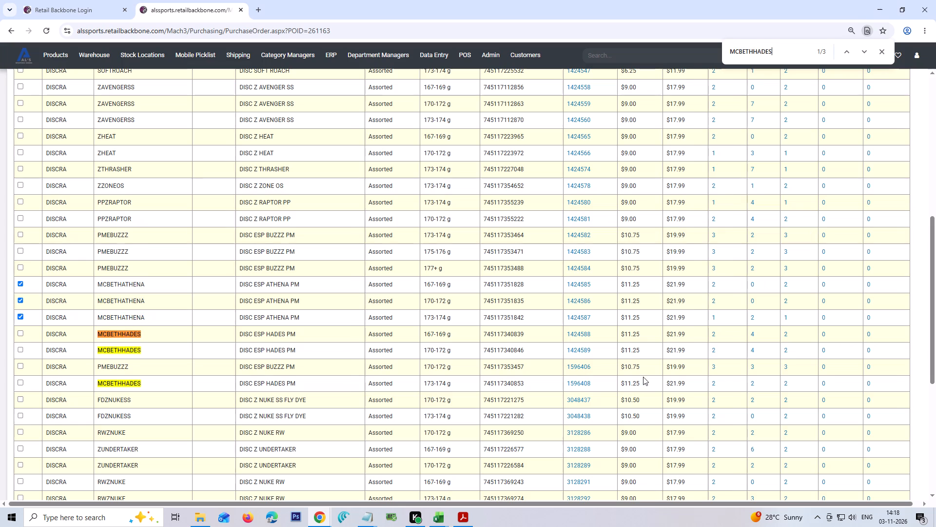
key("alt+Tab")
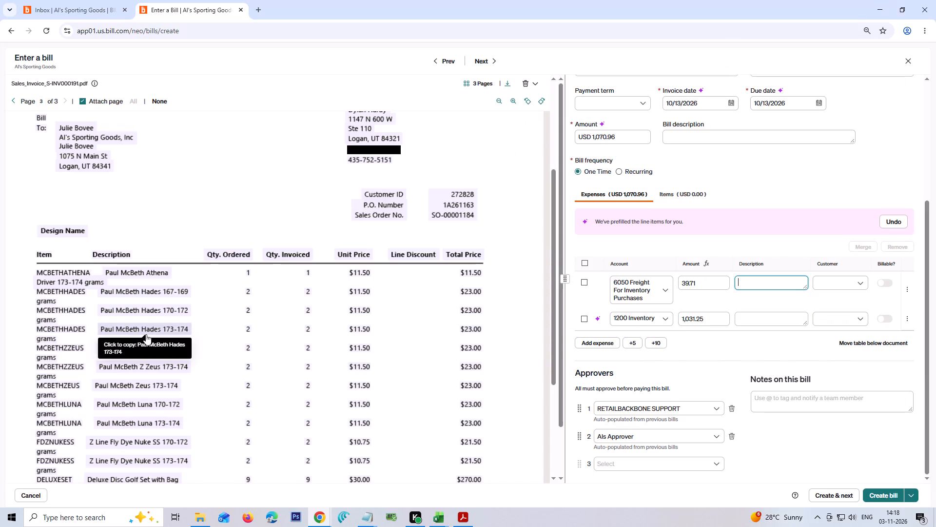
key("alt+Tab")
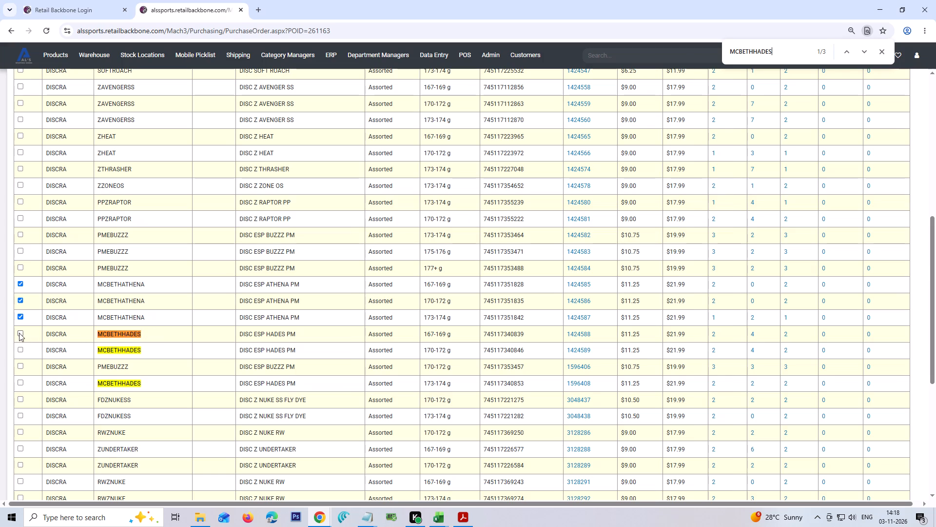
left_click(19, 333)
left_click(19, 347)
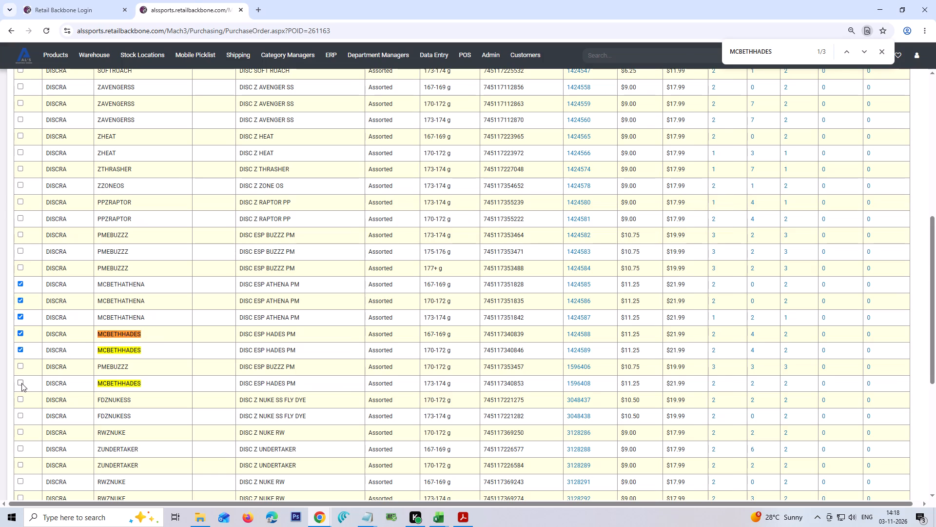
left_click(21, 383)
Copy item code MCBETHZZEUS from the invoice, find it on the purchase order and select its two lines.
key("alt+Tab")
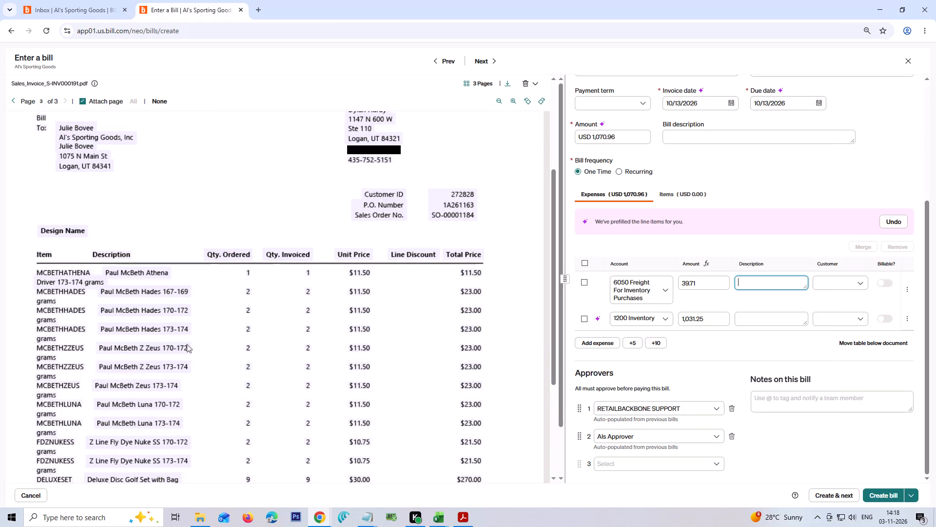
key("alt+Tab")
key("alt+Tab")
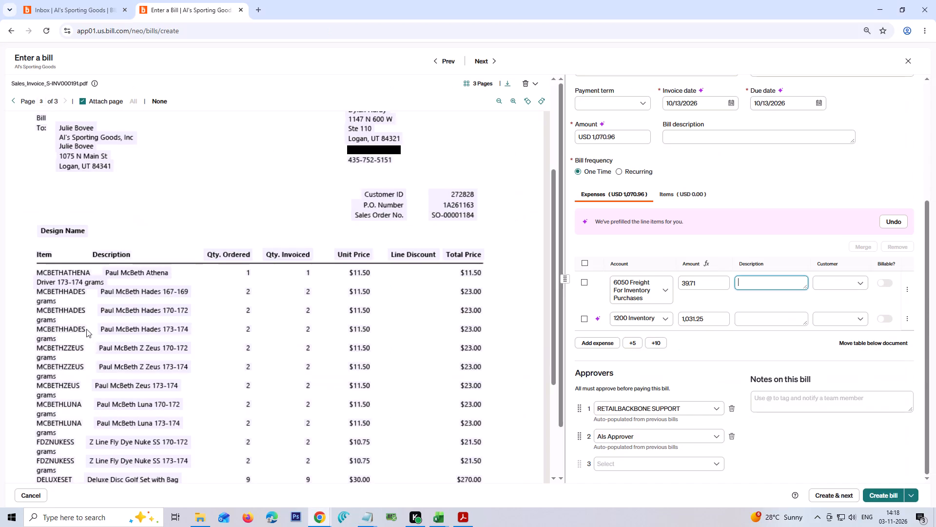
left_click(66, 350)
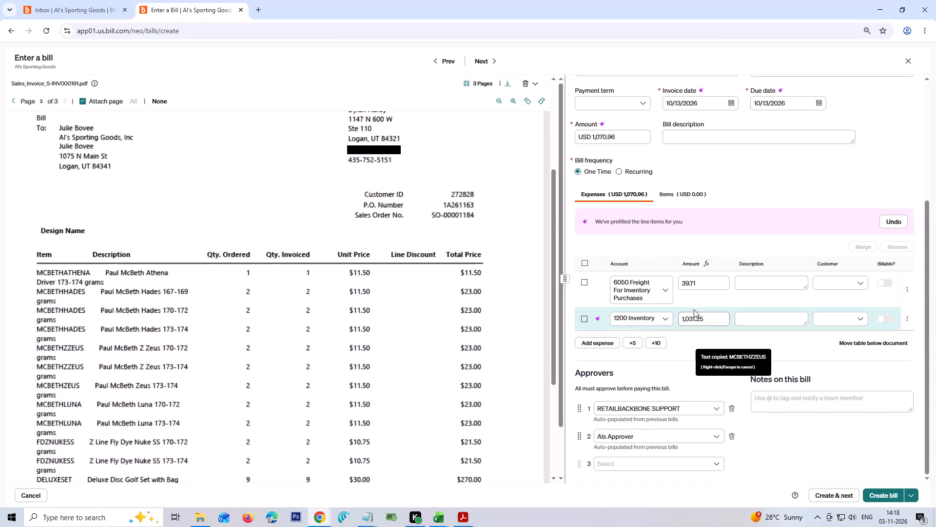
left_click(761, 282)
key("ctrl+a")
key("ctrl+x")
key("alt+Tab")
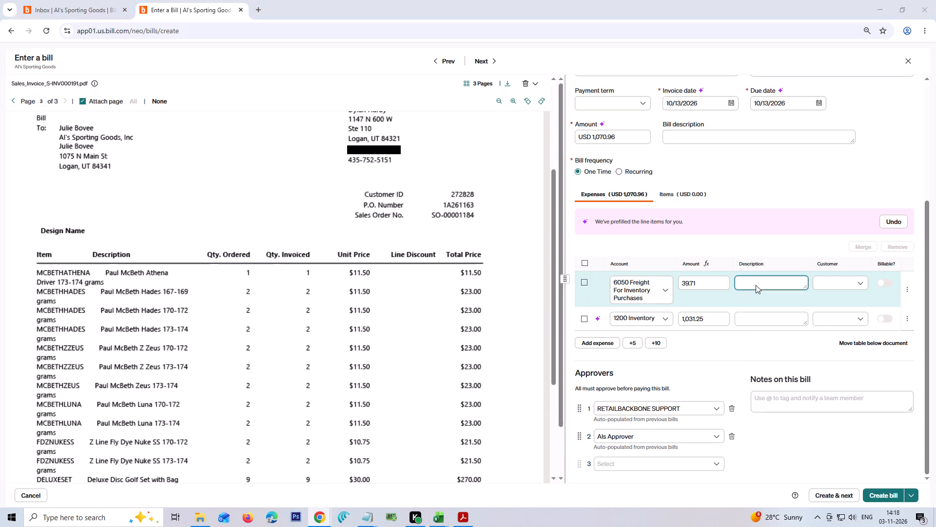
key("ctrl+f")
key("ctrl+v")
scroll(79, 401, "up", 3)
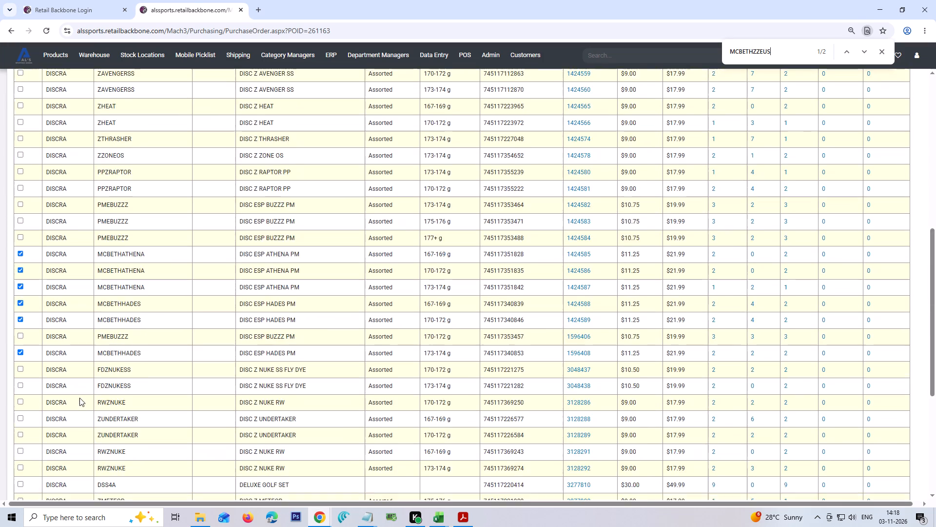
scroll(79, 398, "down", 5)
key("alt+Tab")
key("alt+Tab")
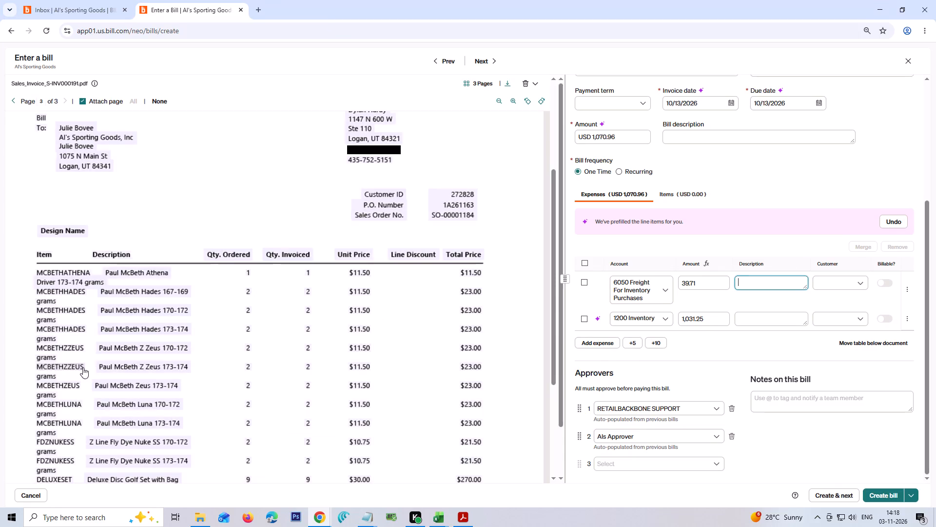
left_click(21, 421)
left_click(21, 437)
Copy item code MCBETHZEUS from the invoice, find it on the purchase order and select its line.
key("alt+Tab")
left_click(69, 386)
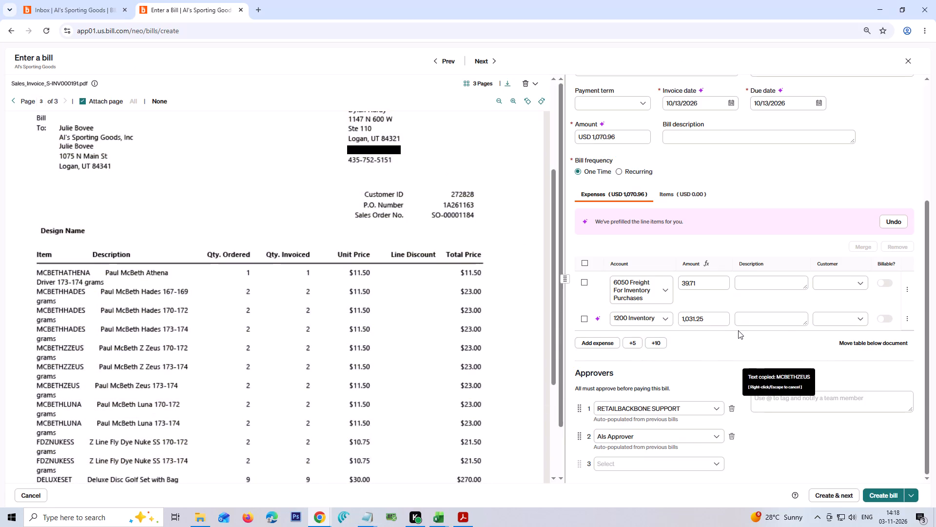
left_click(765, 289)
key("ctrl+a")
key("ctrl+x")
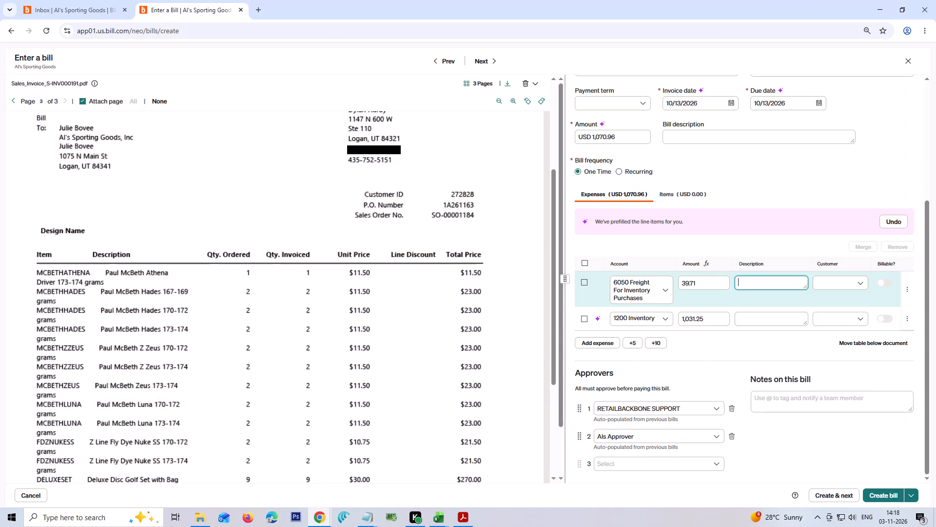
key("alt+Tab")
key("ctrl+f")
key("ctrl+v")
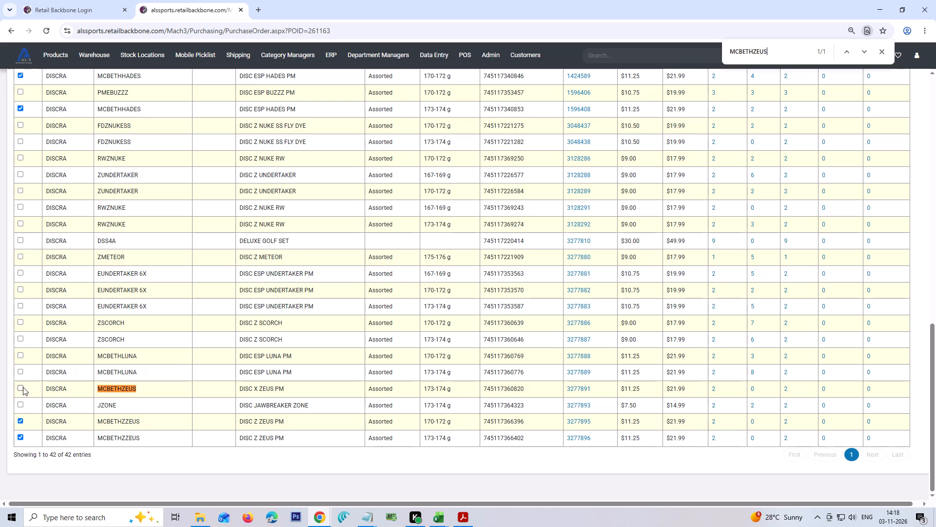
left_click(19, 387)
Copy item code MCBETHLUNA from the invoice, find it on the purchase order and select its two lines.
key("alt+Tab")
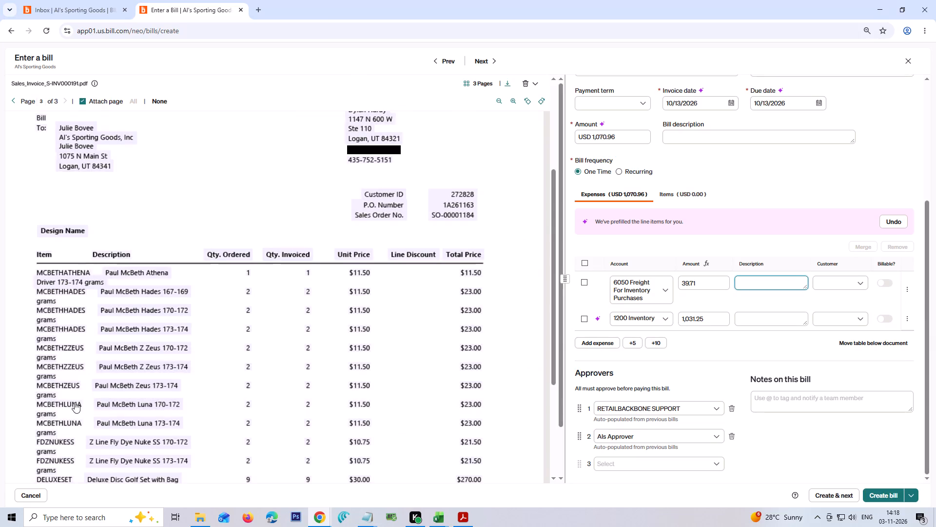
scroll(68, 390, "down", 1)
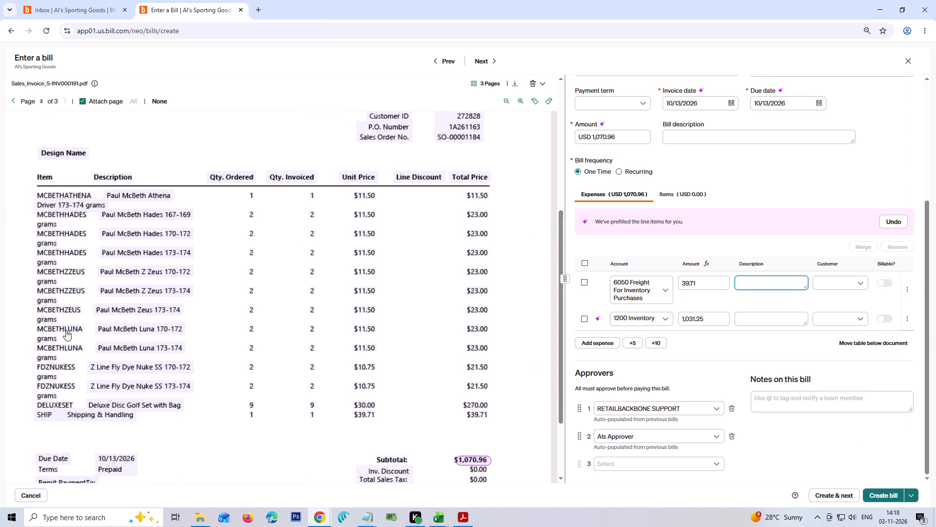
left_click(61, 331)
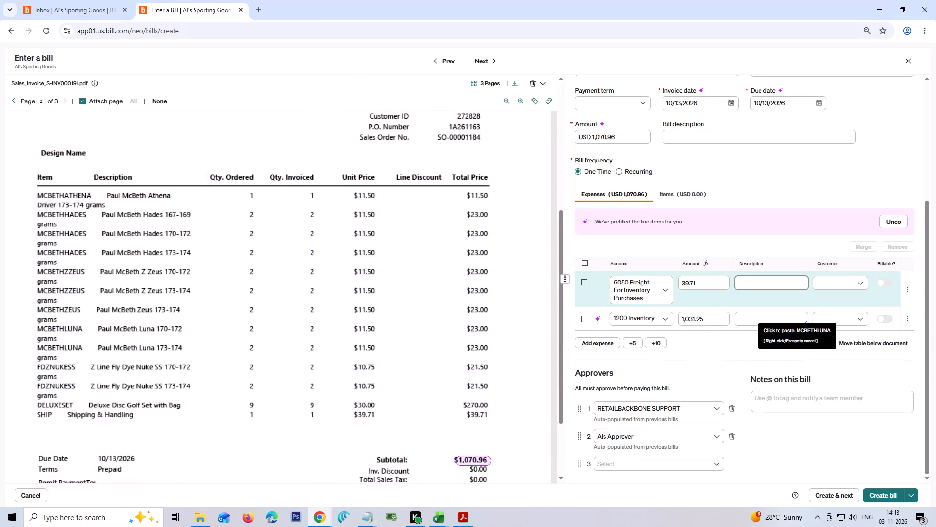
left_click(753, 284)
key("ctrl+a")
key("ctrl+x")
key("alt+Tab")
key("ctrl+f")
key("ctrl+v")
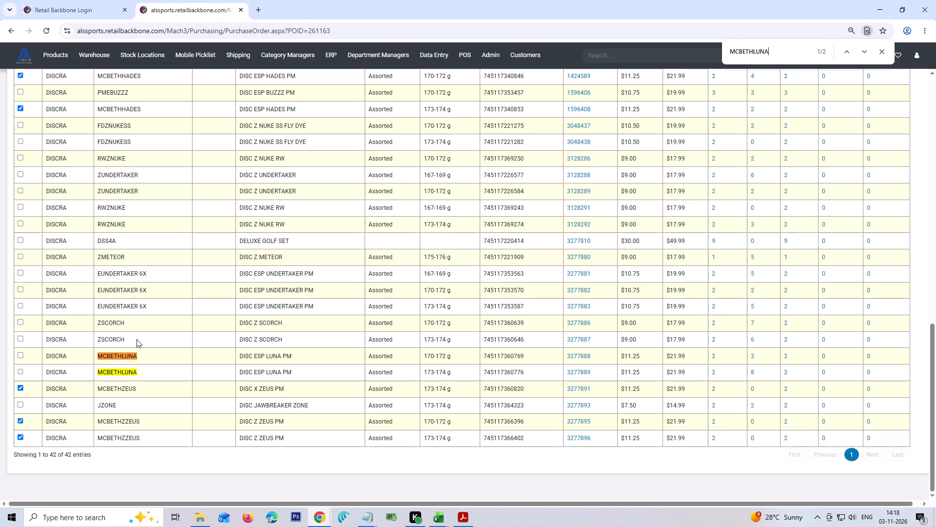
left_click(19, 355)
left_click(18, 371)
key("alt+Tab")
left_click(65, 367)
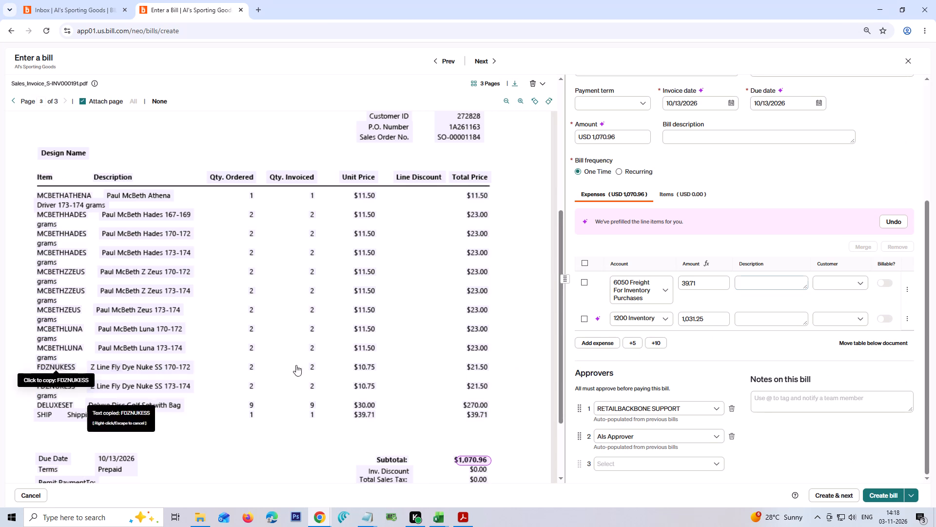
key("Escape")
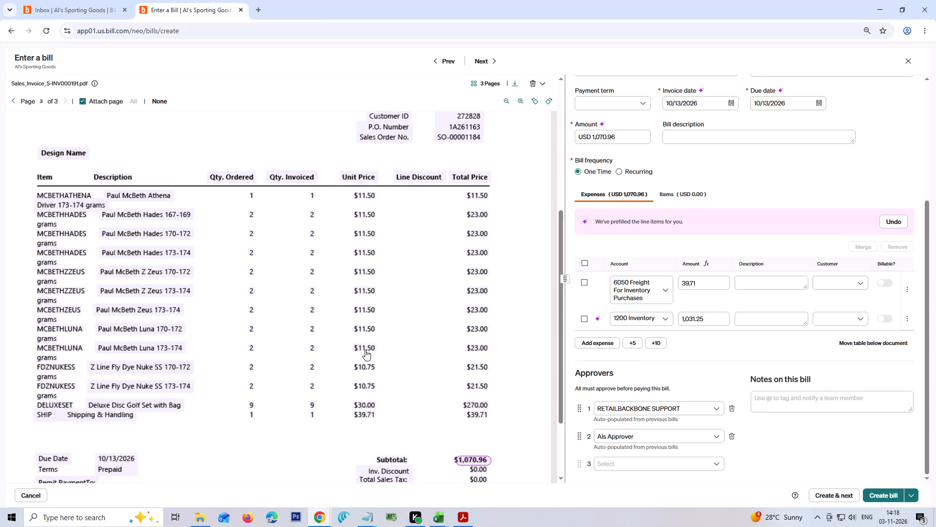
Update the cost of the selected McBeth lines on the purchase order to the invoiced 11.50.
key("alt+Tab")
scroll(245, 271, "up", 11)
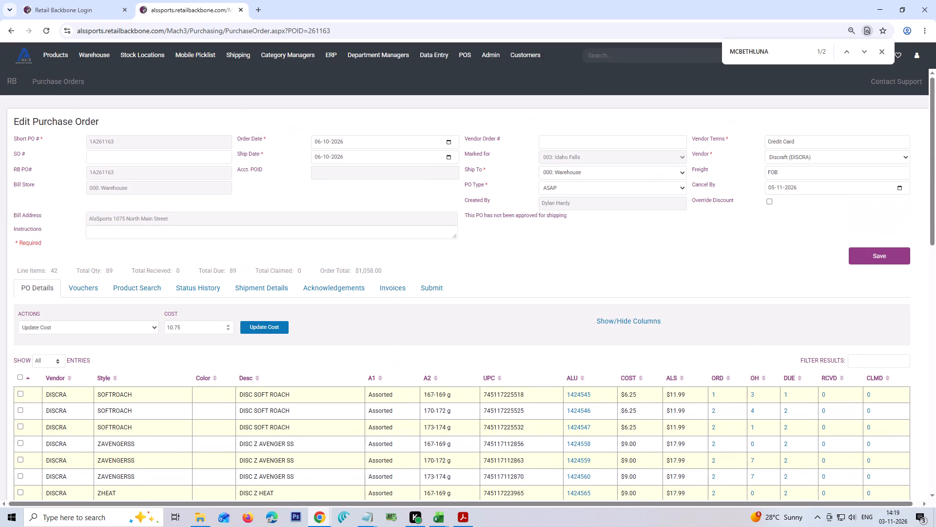
left_click_drag(191, 325, 160, 325)
type("11.50")
key("alt+Tab")
key("alt+Tab")
scroll(297, 343, "down", 6)
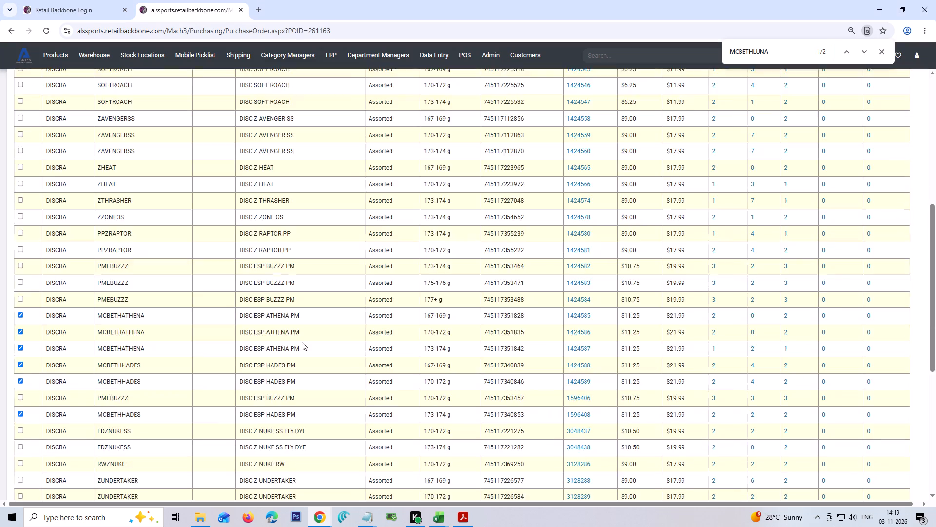
scroll(302, 342, "down", 2)
scroll(151, 331, "up", 6)
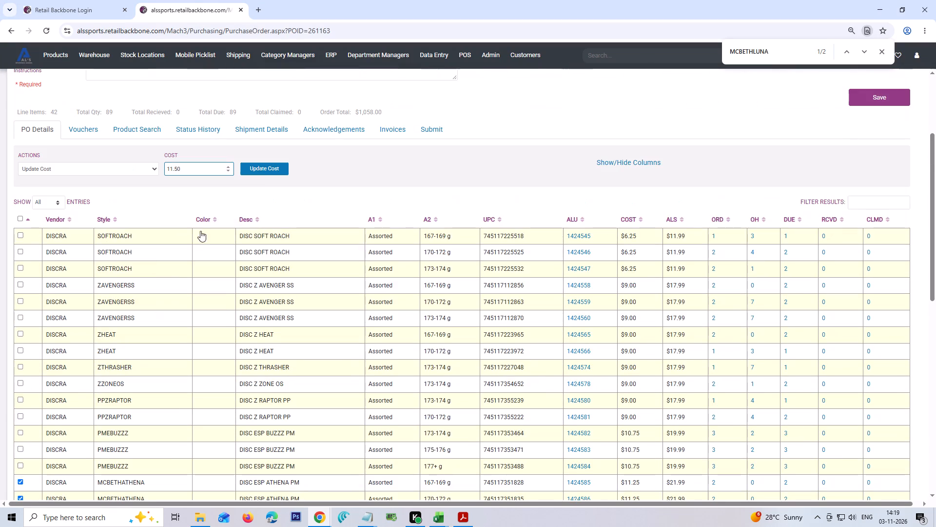
left_click(259, 188)
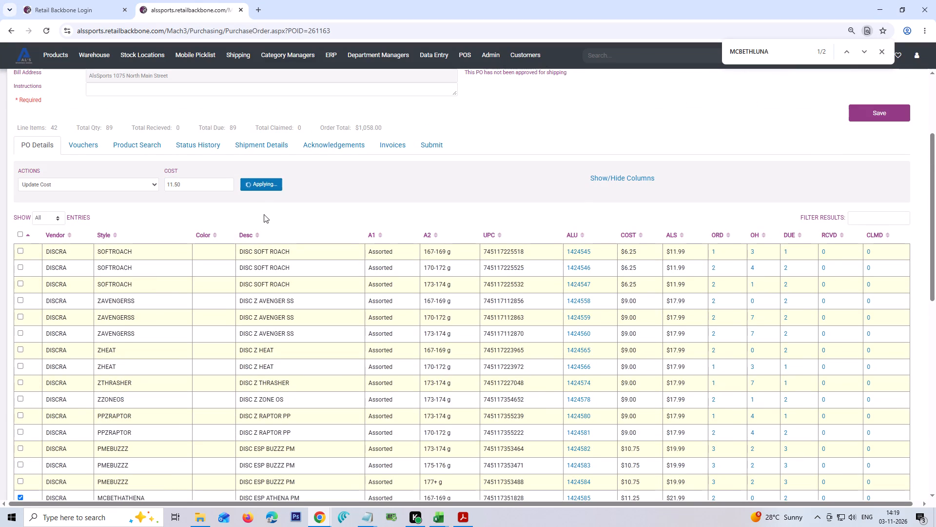
scroll(237, 242, "down", 8)
scroll(134, 287, "up", 3)
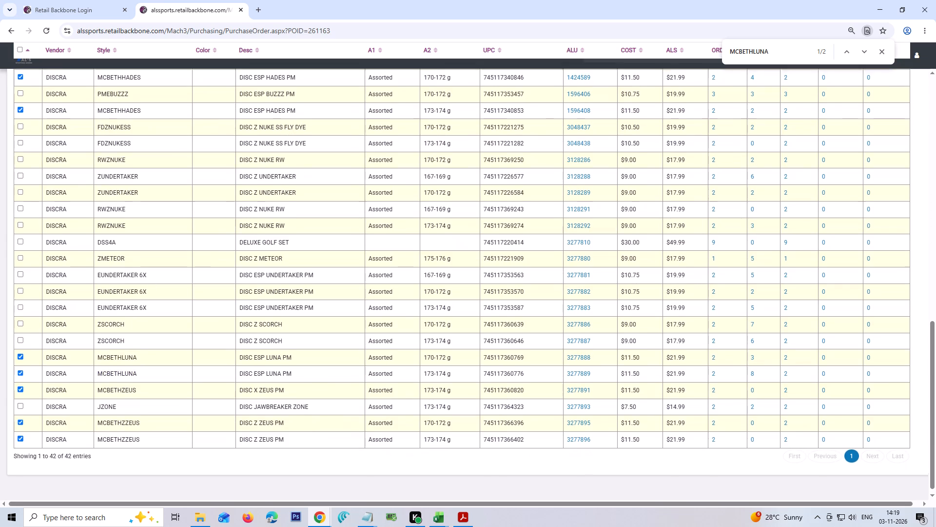
scroll(134, 287, "up", 5)
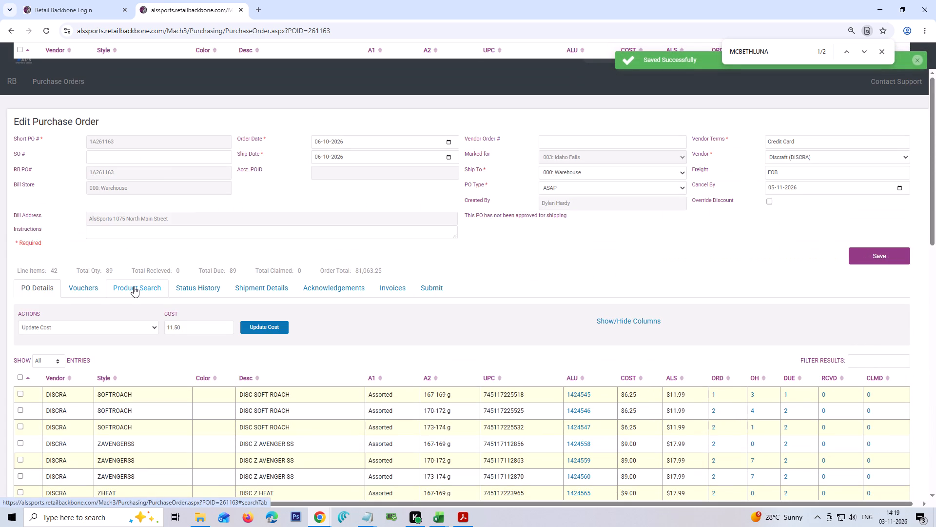
Clear the selection of all McBeth lines by reloading purchase order 1A261163.
scroll(134, 286, "down", 1)
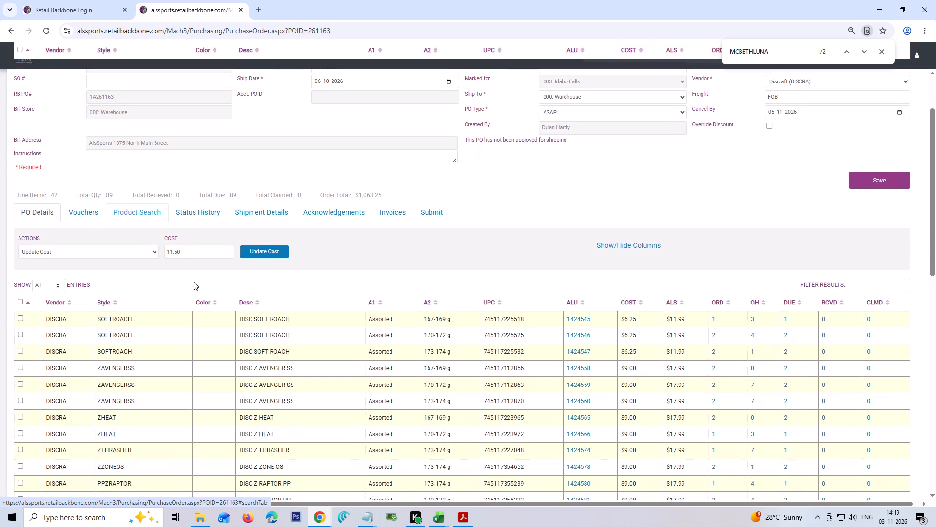
scroll(116, 286, "down", 8)
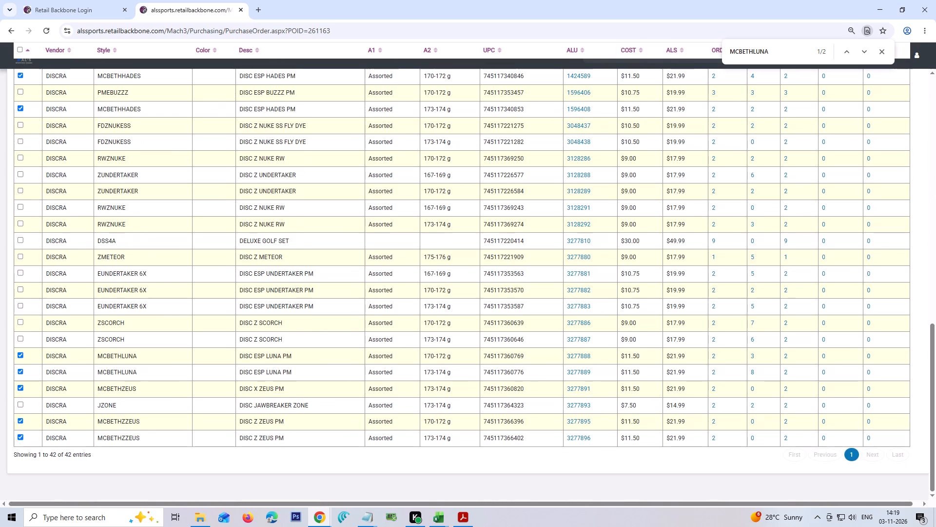
scroll(116, 286, "up", 5)
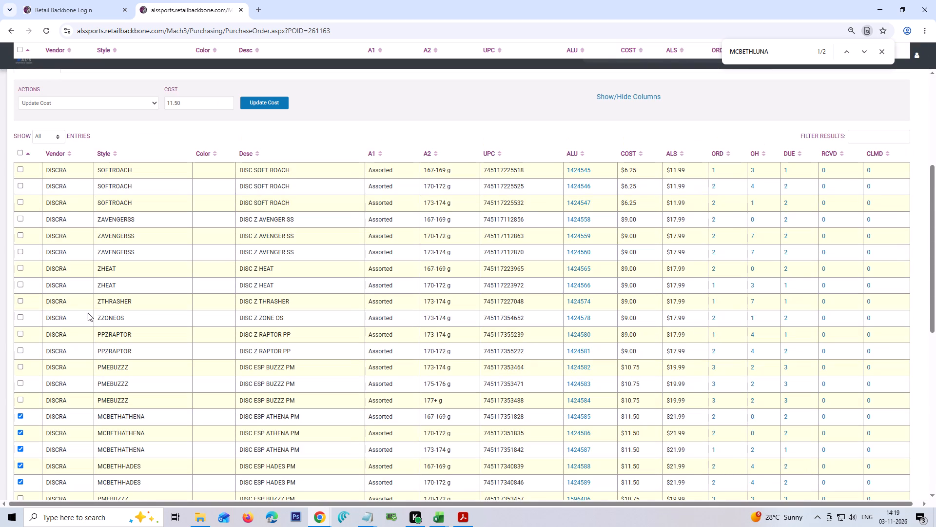
scroll(43, 266, "up", 2)
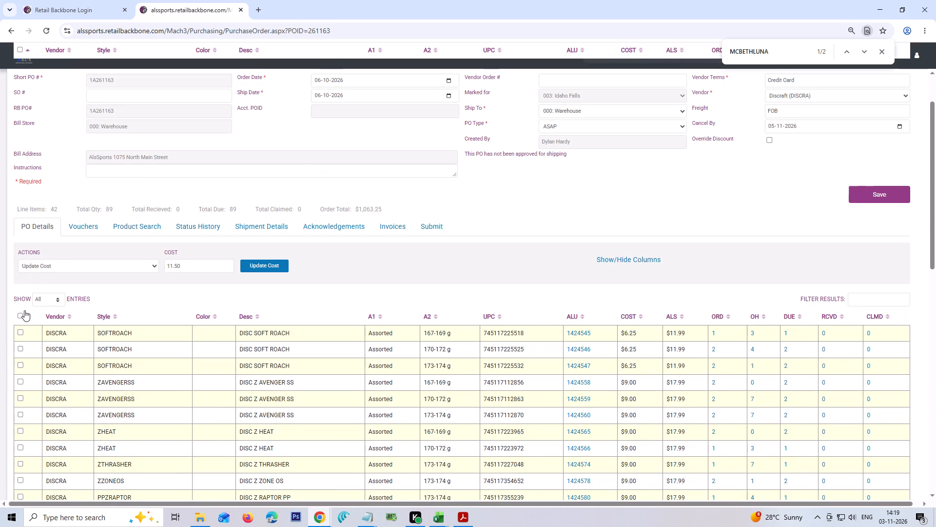
left_click(20, 314)
left_click(20, 314)
scroll(23, 313, "down", 5)
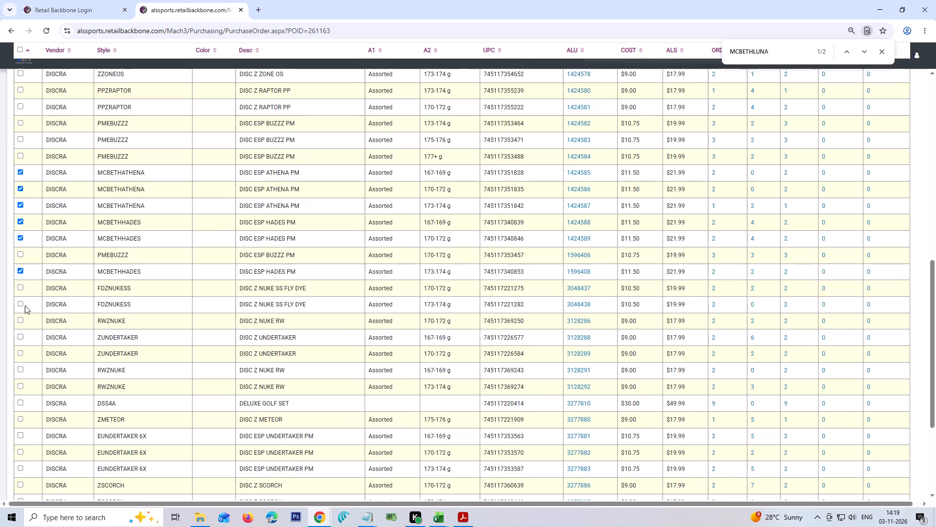
key("alt+d")
key("Return")
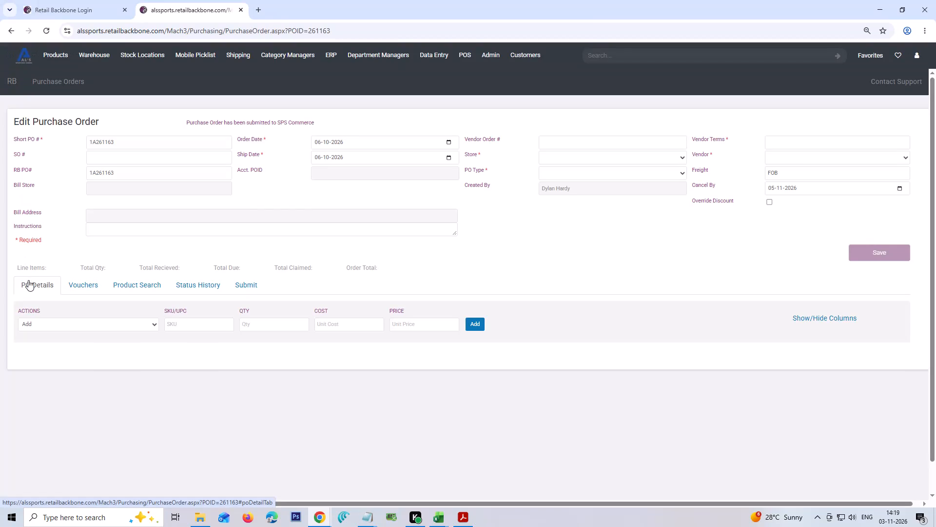
scroll(115, 267, "down", 3)
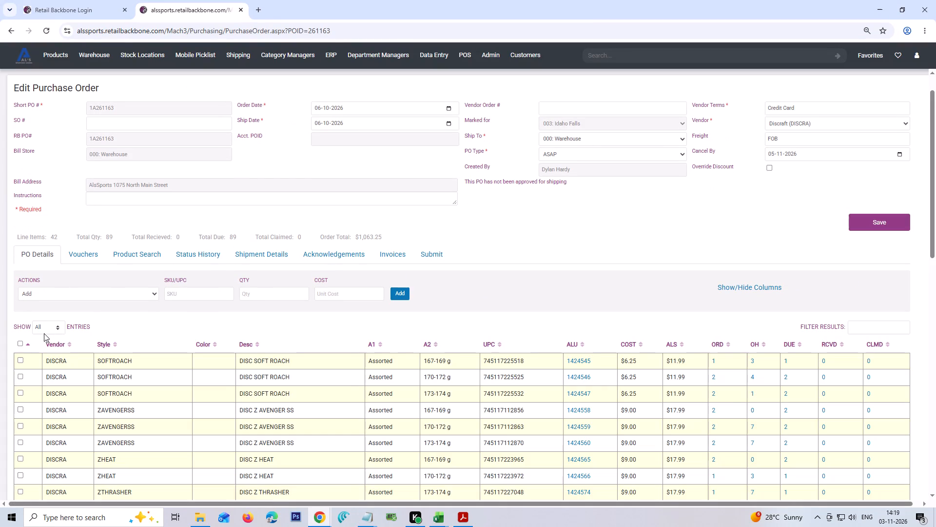
left_click(19, 345)
left_click(19, 345)
scroll(93, 316, "down", 10)
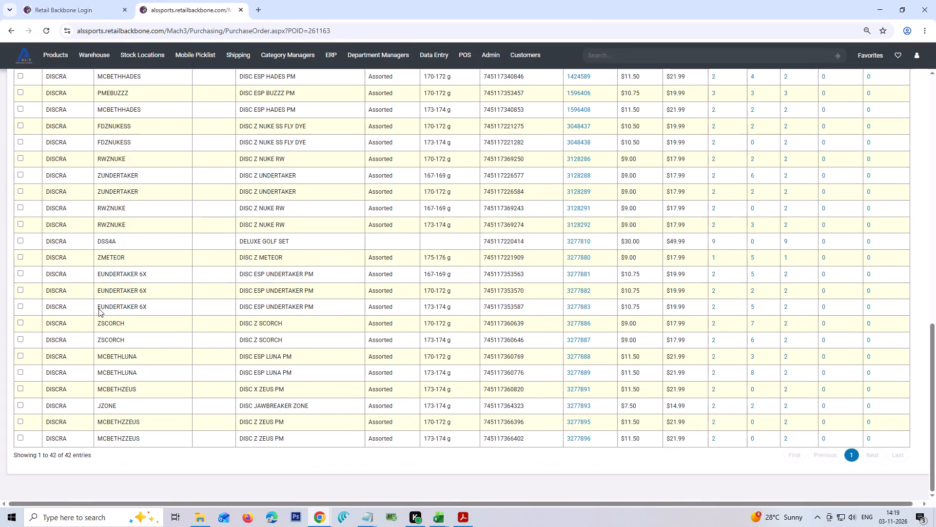
Copy item code FDZNUKESS from the invoice, find it on the purchase order and select its two lines.
key("alt+Tab")
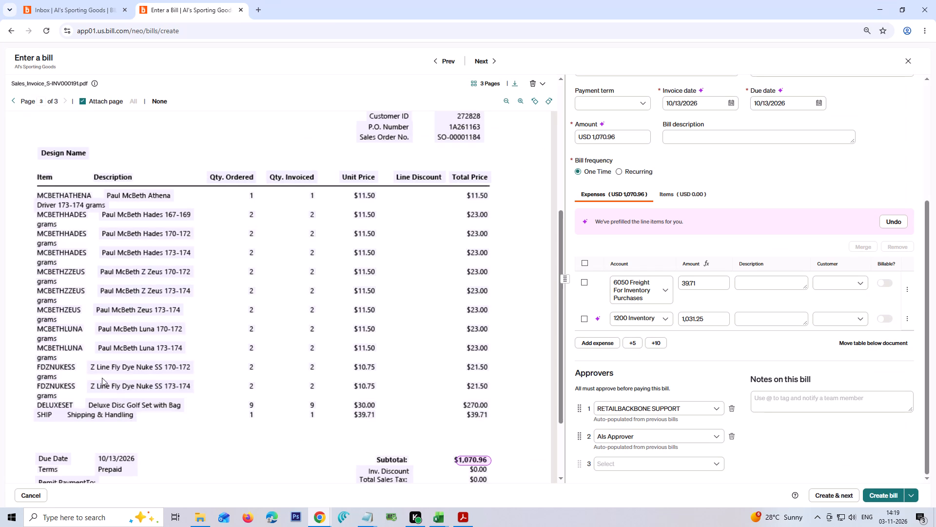
left_click(67, 370)
left_click(760, 280)
key("ctrl+a")
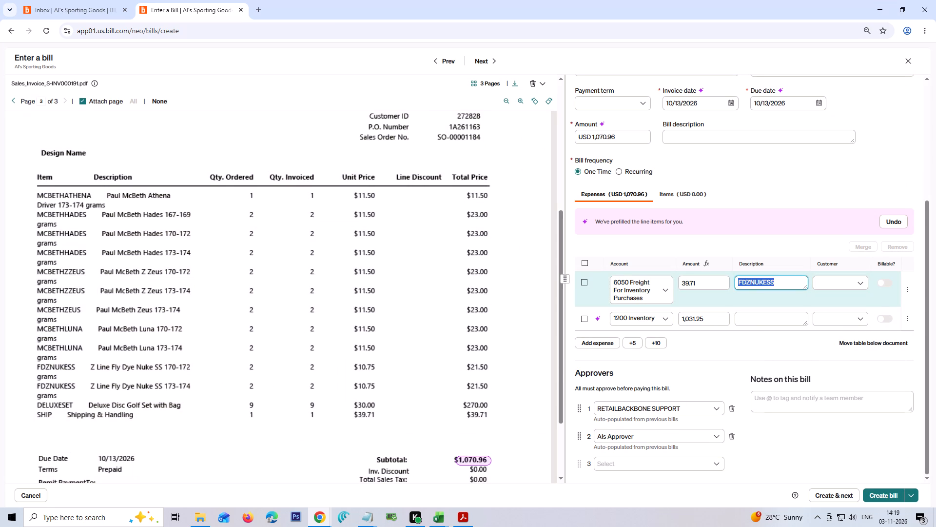
key("ctrl+x")
key("alt+Tab")
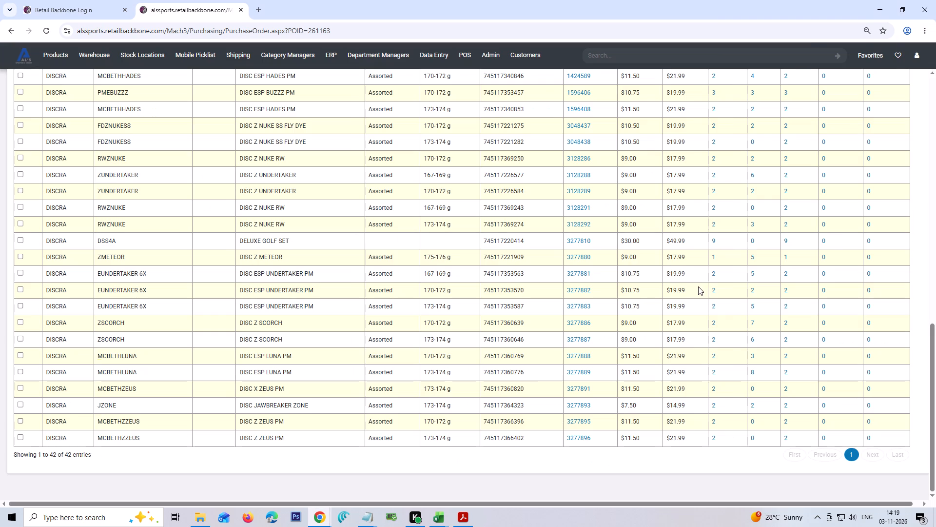
key("ctrl+f")
key("ctrl+v")
scroll(596, 299, "up", 1)
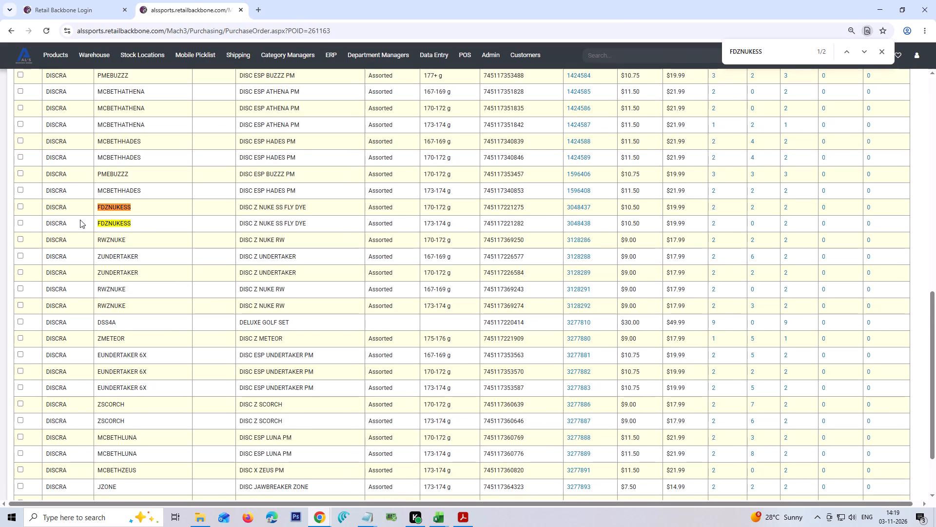
key("alt+Tab")
key("alt+Tab")
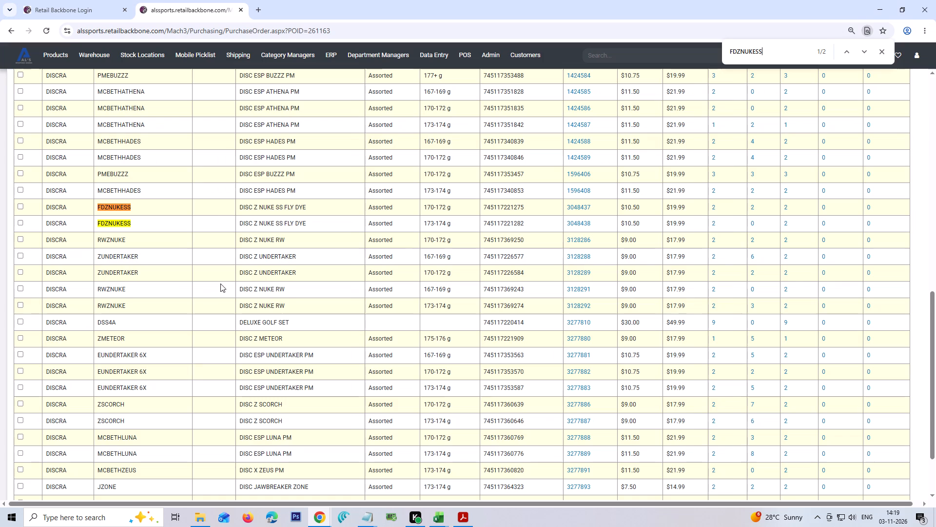
left_click(21, 207)
left_click(18, 224)
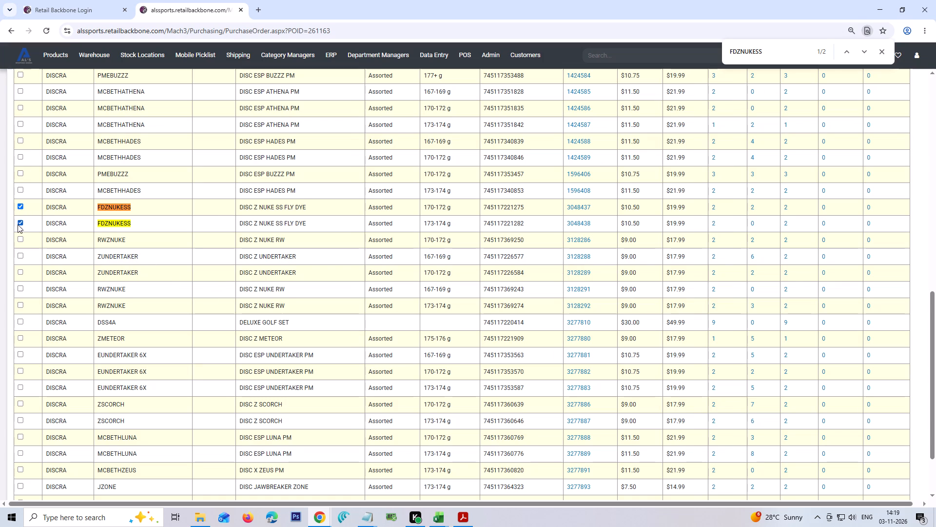
Update the cost of the two selected FDZNUKESS lines to the invoiced 10.75.
scroll(246, 245, "up", 6)
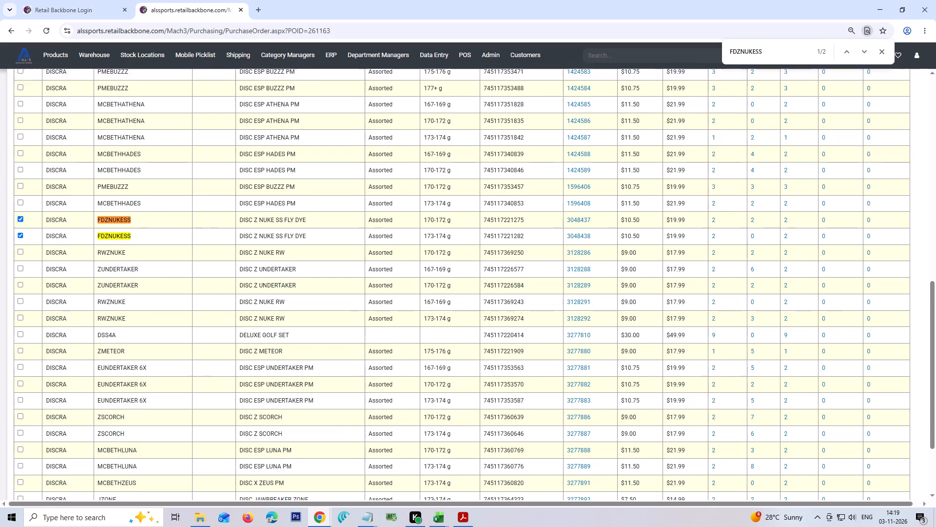
scroll(185, 237, "up", 5)
left_click(107, 324)
left_click(109, 292)
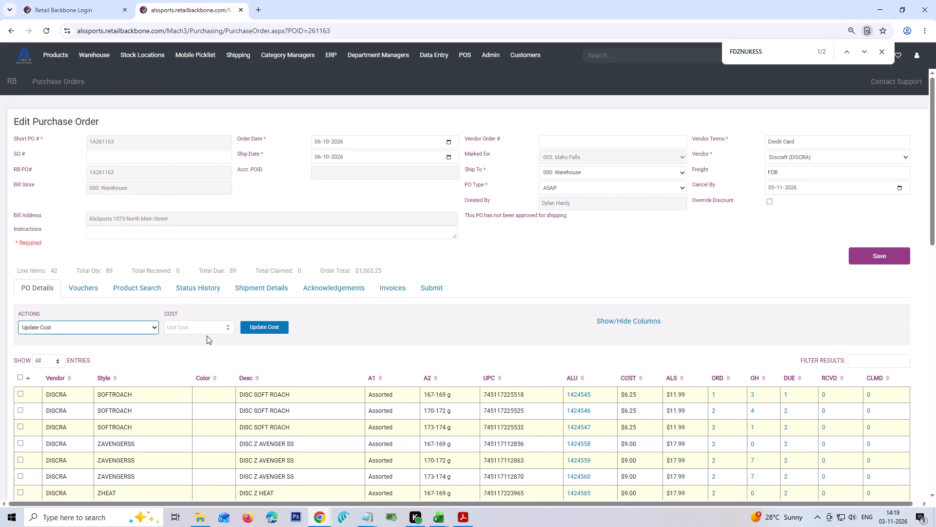
left_click(204, 327)
key("alt+Tab")
key("alt+Tab")
type("10.75")
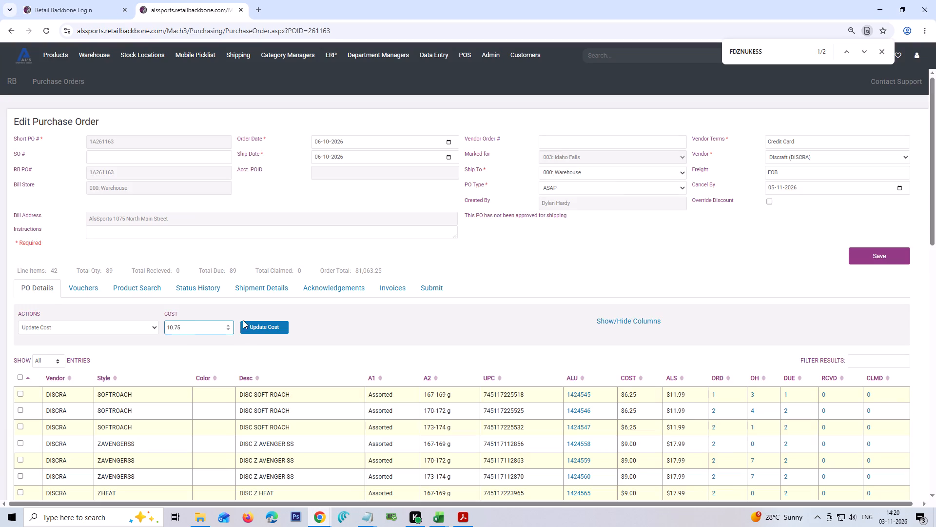
left_click(265, 324)
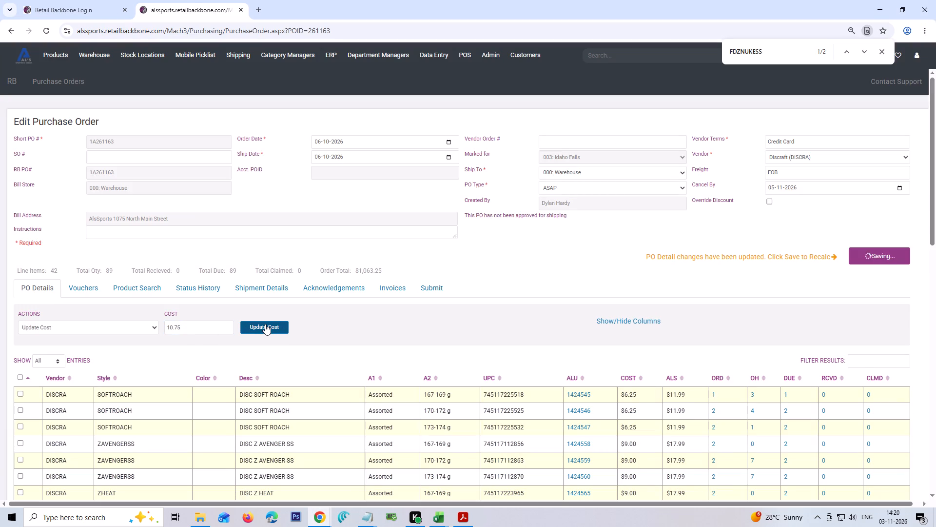
Deselect the two FDZNUKESS lines on the purchase order.
scroll(266, 324, "down", 1)
scroll(98, 327, "down", 2)
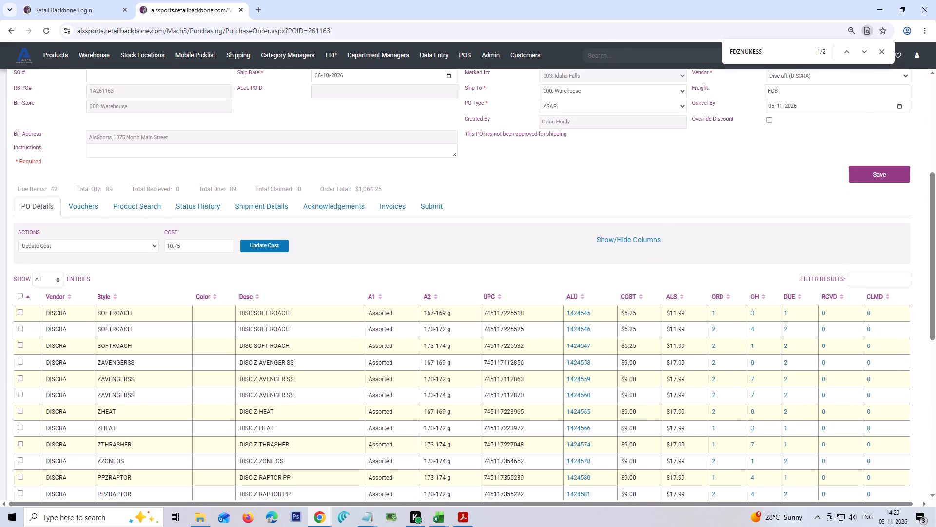
scroll(44, 276, "down", 8)
scroll(44, 276, "up", 2)
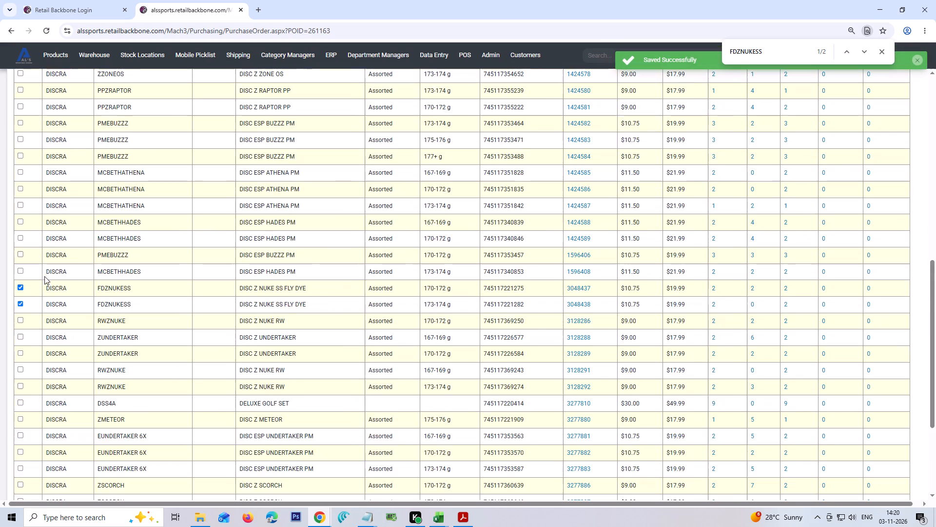
left_click(18, 304)
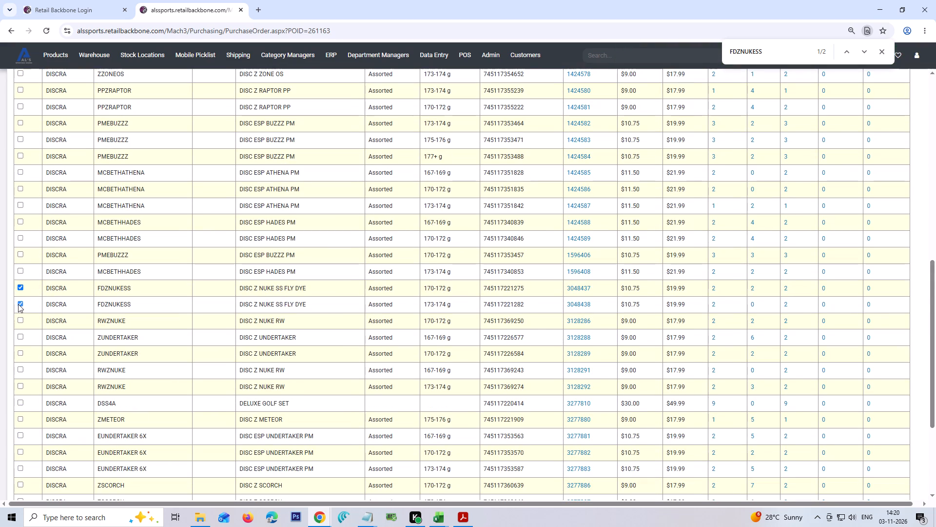
left_click(19, 287)
Copy item code DELUXESET from the invoice, search the purchase order for it shortened to DELUXE, and select the Deluxe Golf Set line.
key("alt+Tab")
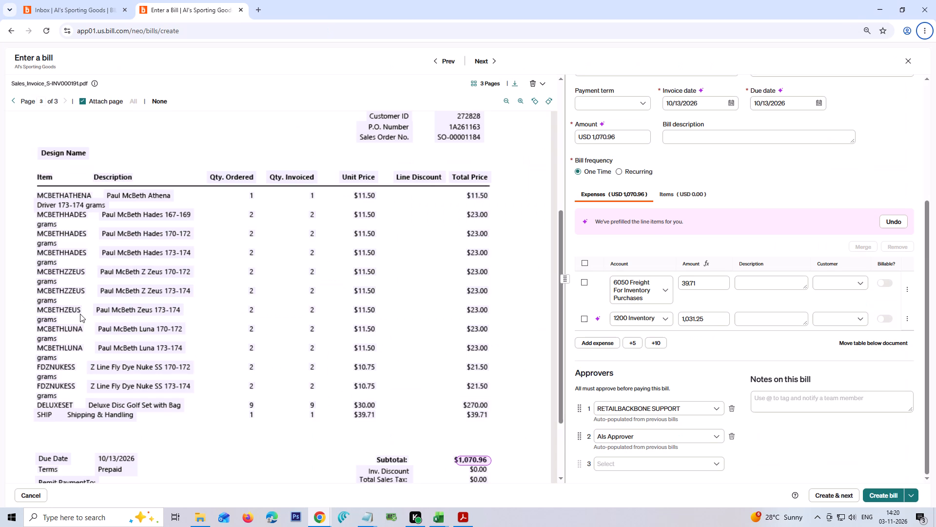
left_click(59, 407)
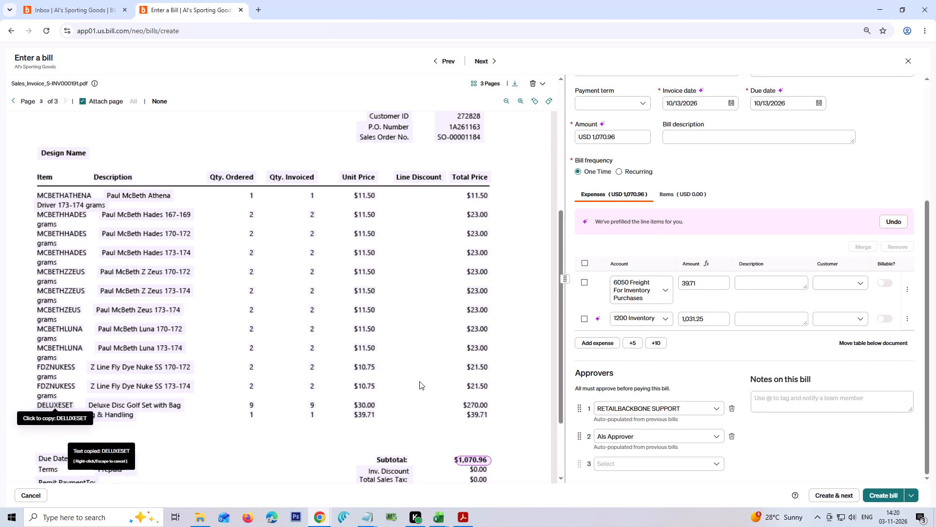
left_click(755, 286, "ctrl")
key("ctrl+a")
key("ctrl+x")
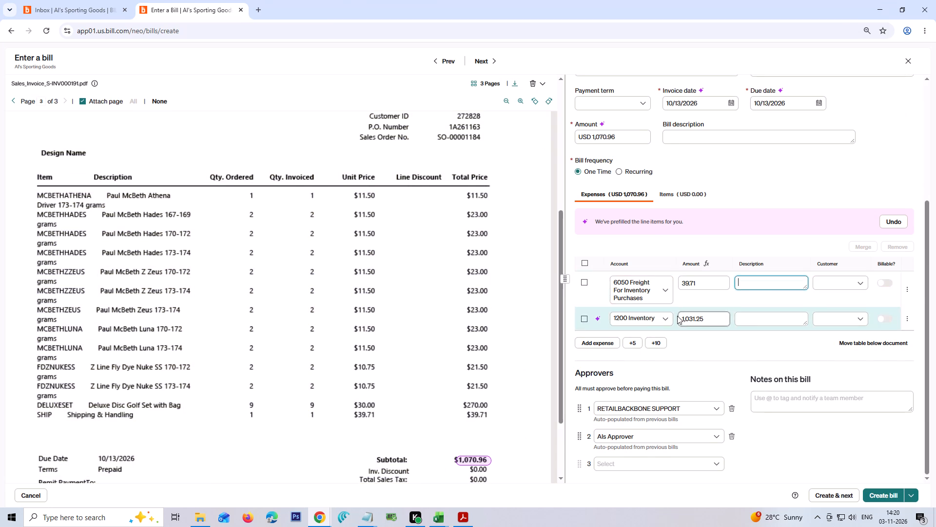
key("alt+Tab")
key("ctrl+f")
key("ctrl+v")
key("Return")
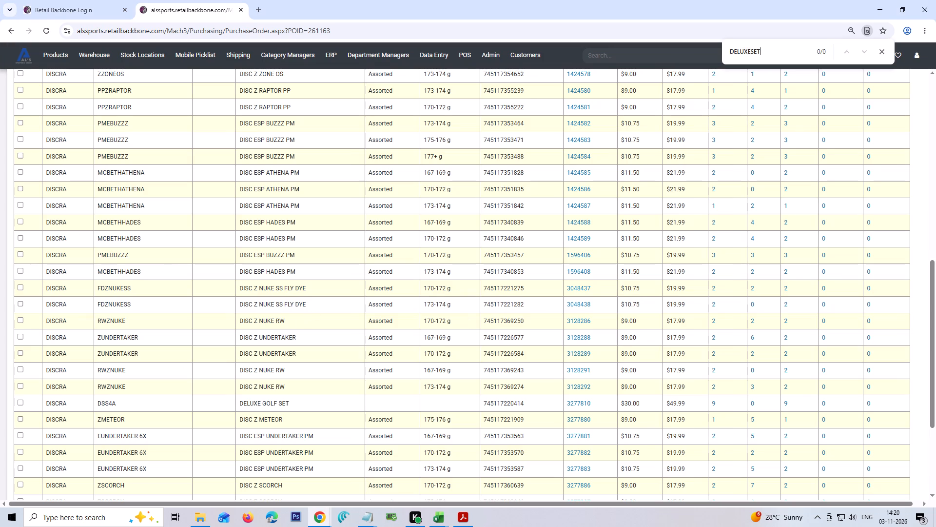
key("alt+Tab")
key("alt+Tab")
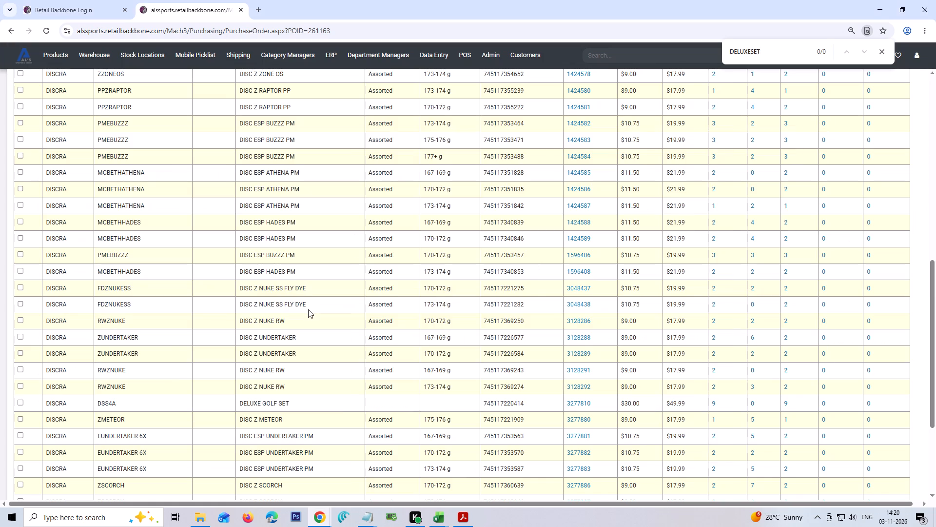
key("BackSpace")
key("BackSpace")
key("BackSpace")
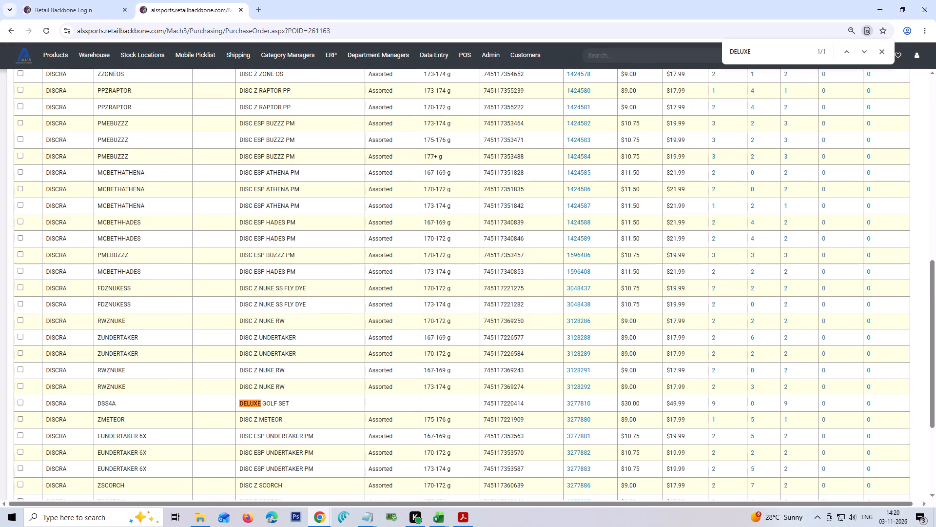
left_click(17, 402)
left_click(19, 400)
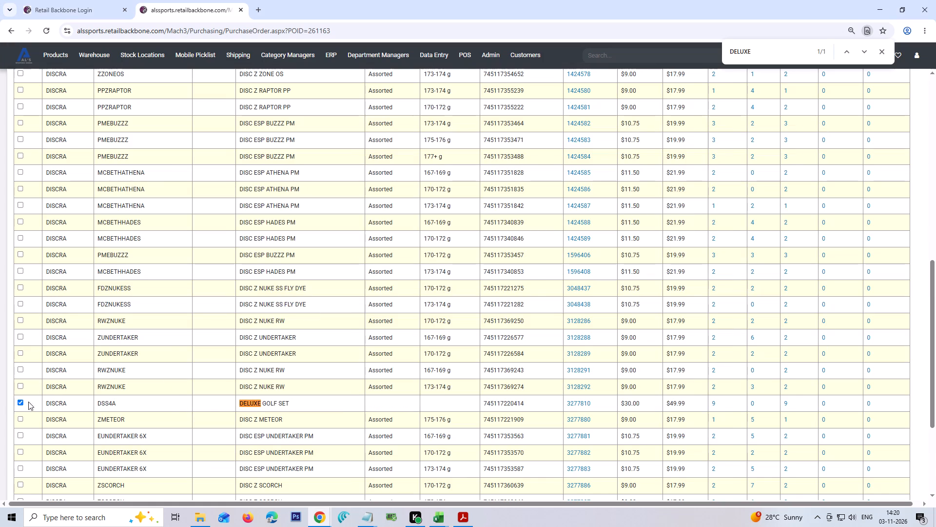
Compare the Deluxe Golf Set line's cost with the DELUXESET price on the invoice and deselect that purchase order line.
key("alt+Tab")
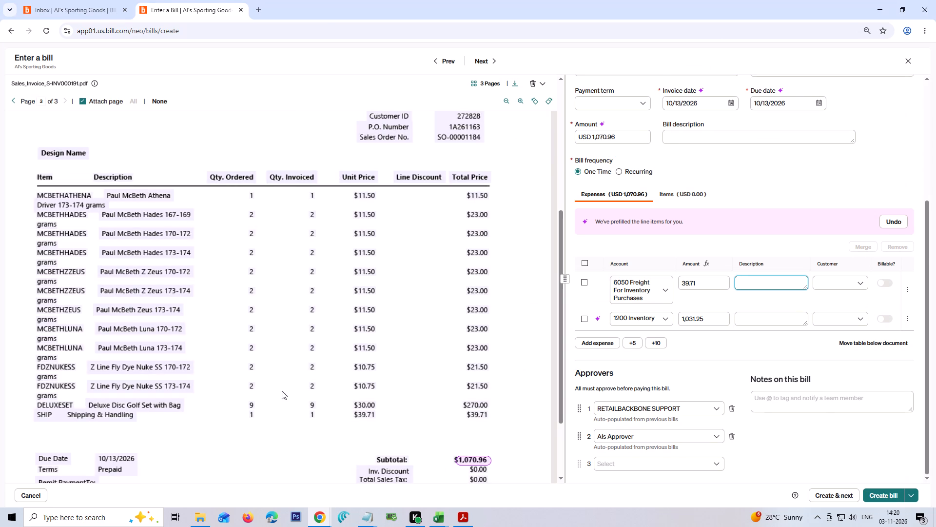
key("alt+Tab")
left_click(19, 403)
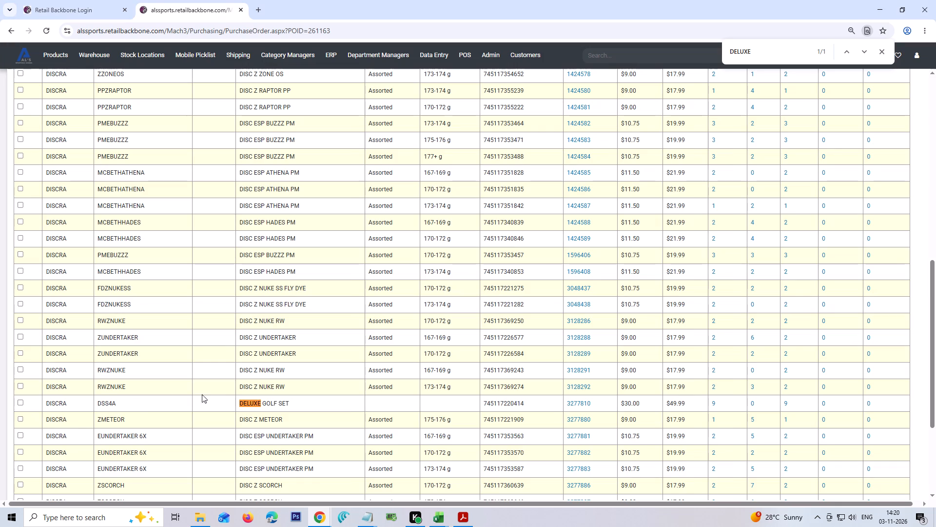
Switch to the BILL bill entry and remove the 6050 Freight For Inventory Purchases expense line.
key("alt+Tab")
scroll(729, 392, "down", 2)
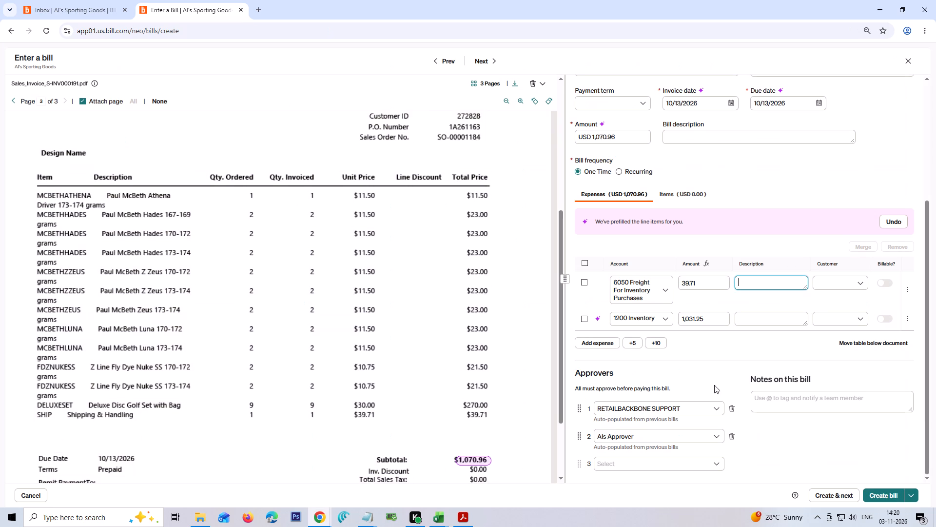
left_click(580, 283)
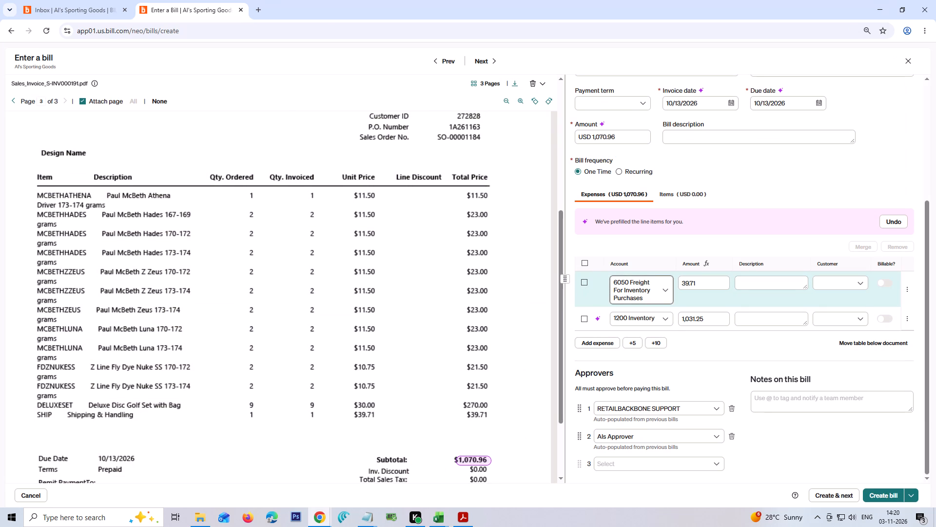
left_click(581, 282)
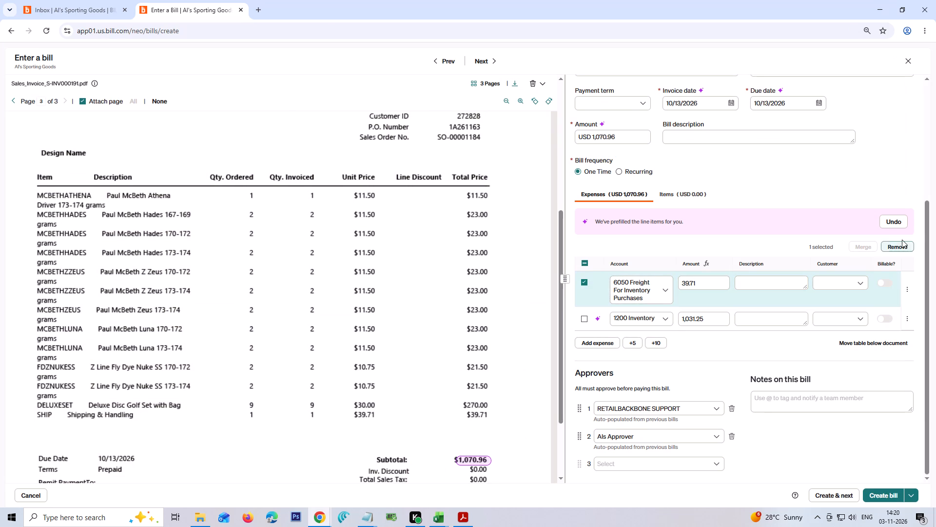
left_click(895, 247)
left_click(505, 308)
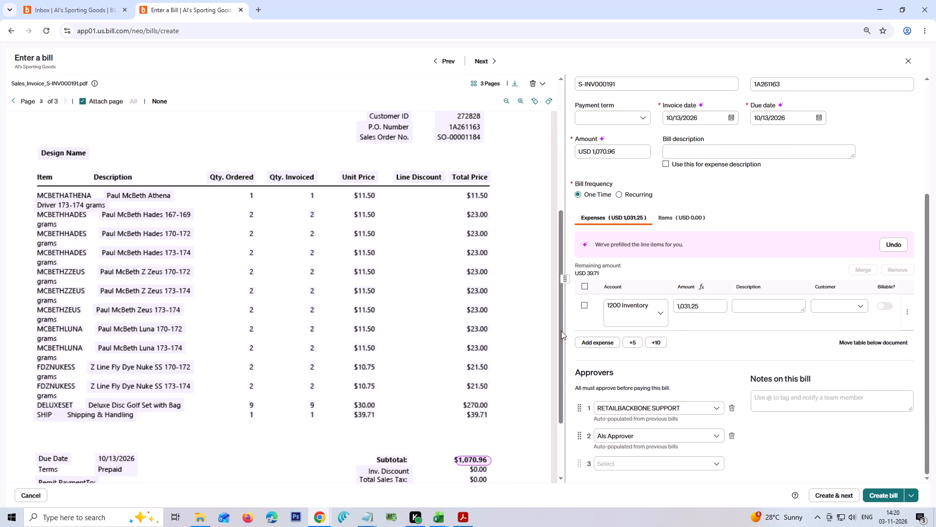
Add a new expense line with account 6050 Freight For Inventory Purchases and the invoice's shipping amount of 39.71.
left_click(594, 345)
left_click(641, 323)
type("6050")
left_click(643, 338)
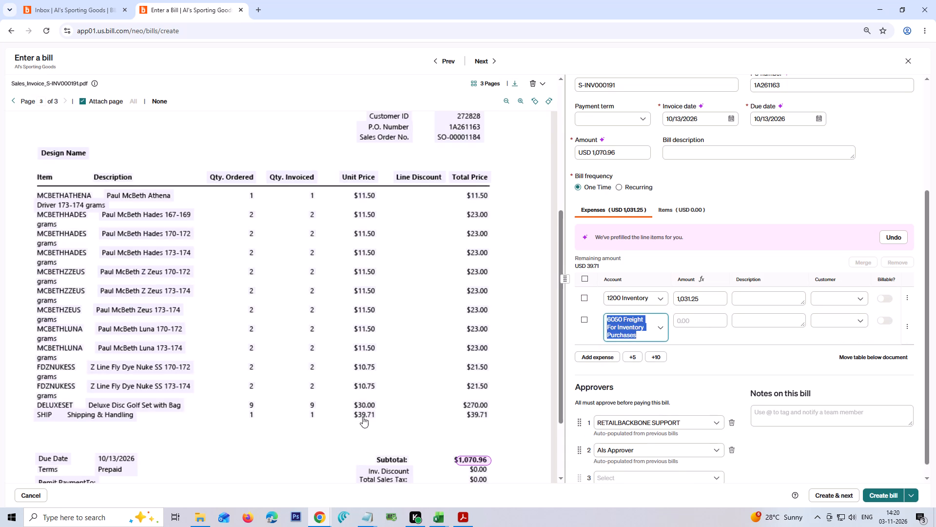
left_click(363, 416)
left_click(700, 324)
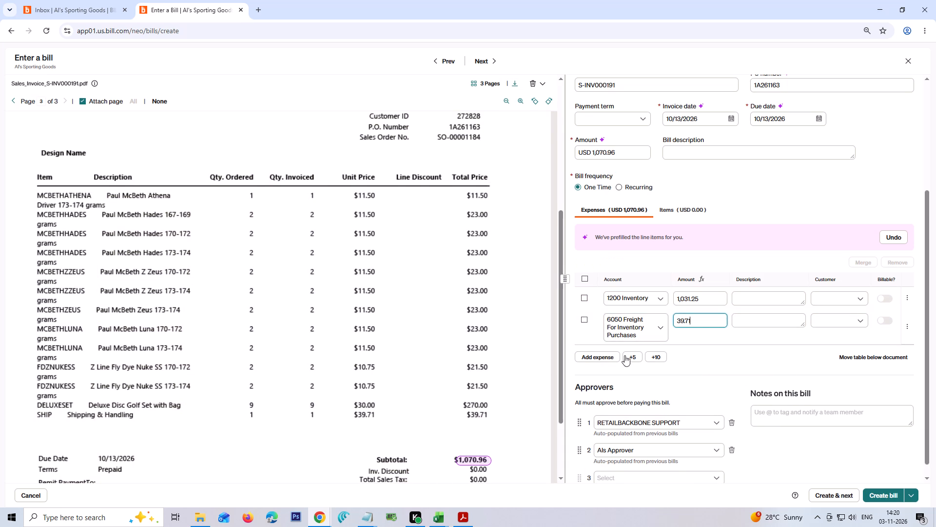
left_click(727, 380)
Copy invoice number S-INV000191 from the bill into the next empty row of the BB Invoice Sheet in Excel.
scroll(313, 371, "down", 2)
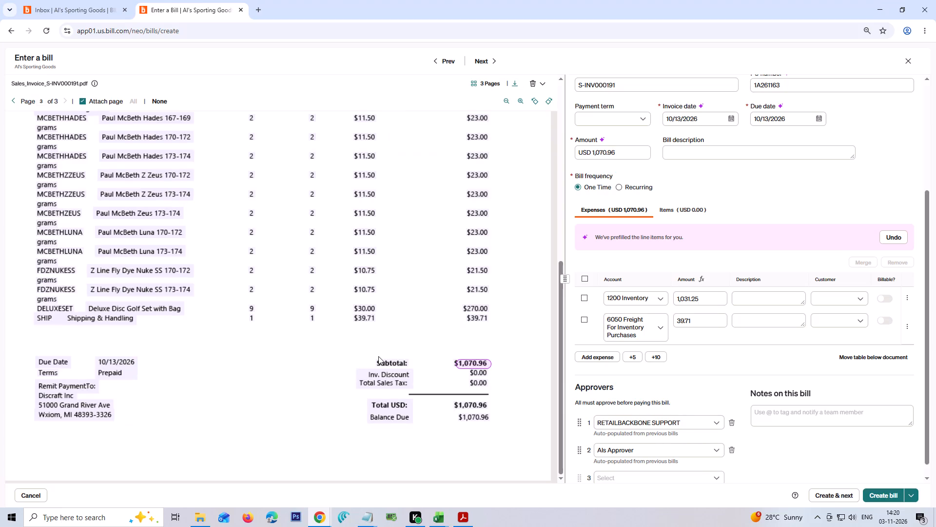
scroll(351, 363, "up", 5)
scroll(682, 352, "up", 4)
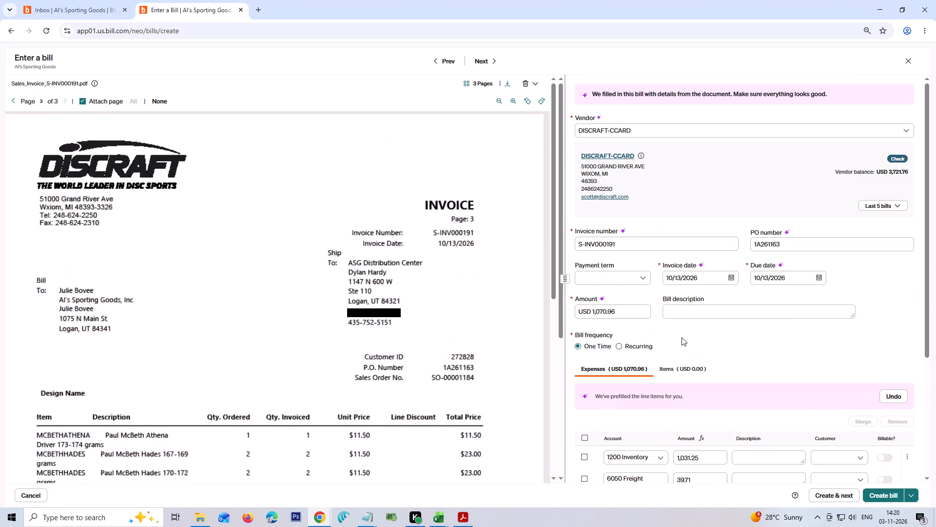
triple_click(637, 240)
key("ctrl+c")
key("ctrl+c")
key("ctrl+c")
key("ctrl+c")
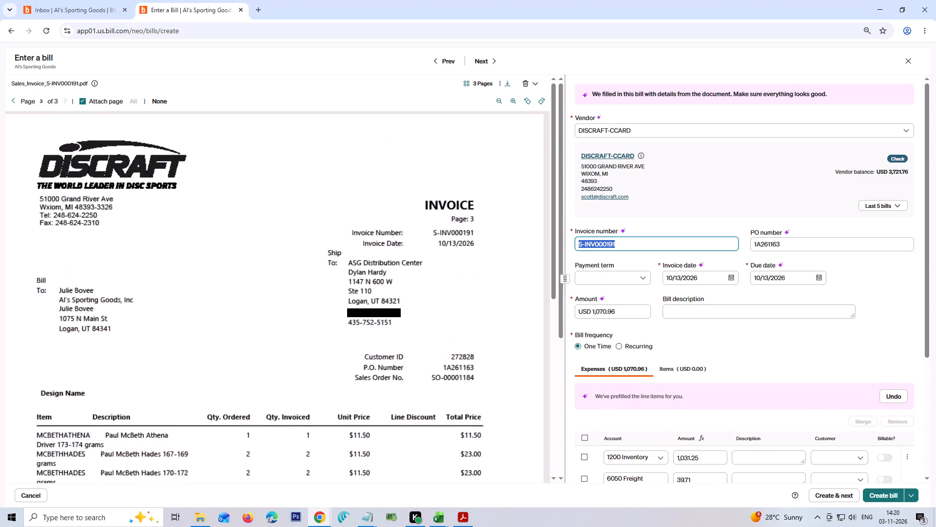
key("alt+Tab")
key("alt+Right")
key("alt+Left")
key("alt+Right")
key("alt+Right")
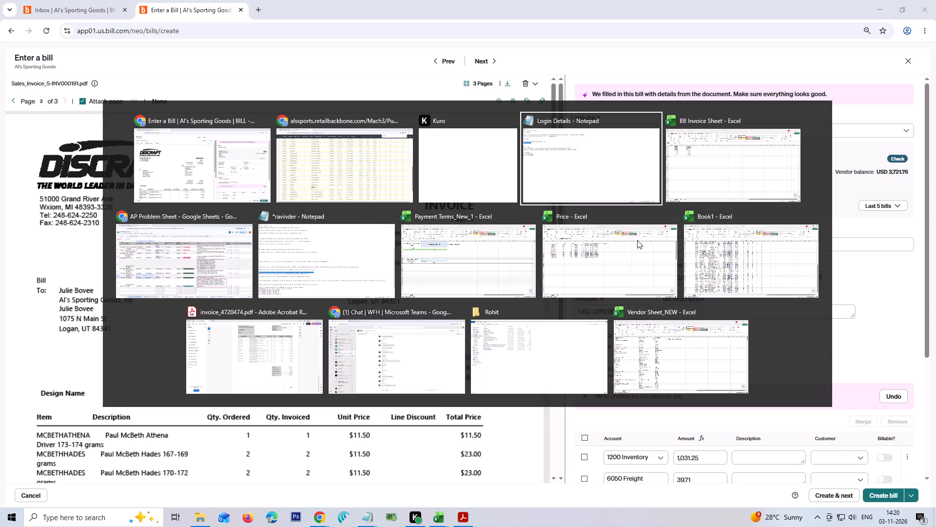
key("alt+Right")
key("Left")
key("Right")
key("F2")
key("ctrl+v")
key("Return")
Copy PO number 1A261163 from the bill into column C beside S-INV000191 in the BB Invoice Sheet.
key("Up")
key("Right")
key("alt+Tab")
key("Tab")
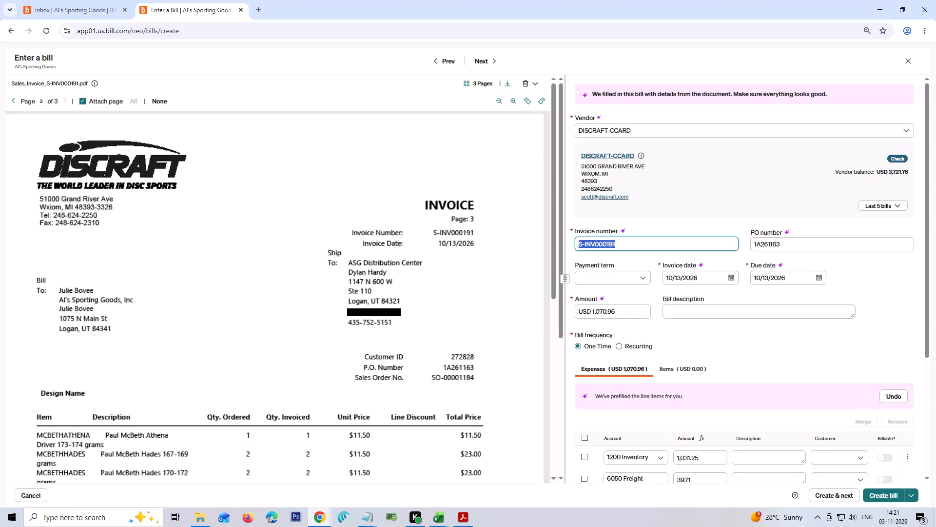
key("ctrl+c")
key("alt+Tab")
key("Right")
key("F2")
key("Return")
key("Up")
key("Left")
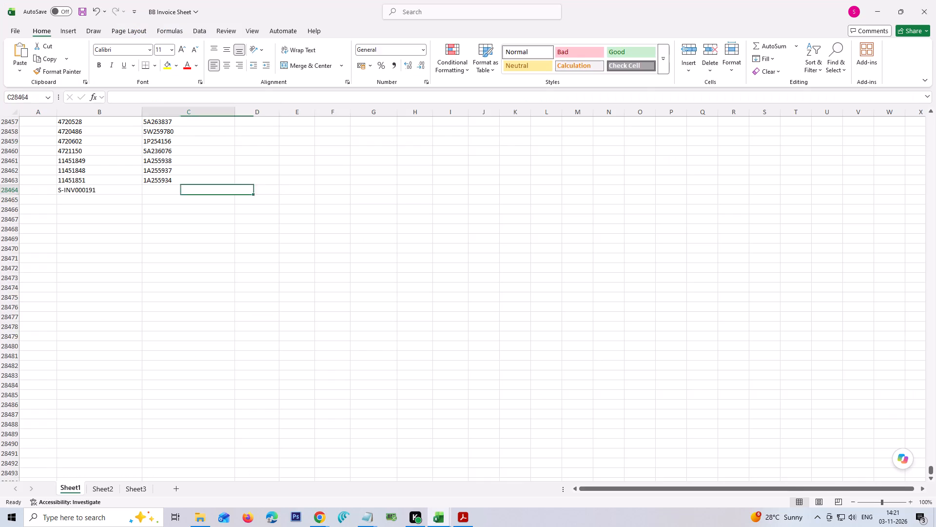
key("F2")
key("ctrl+v")
key("Return")
key("Left")
Return to BILL and create the bill for Discraft invoice S-INV000191.
key("alt+Tab")
scroll(707, 304, "down", 6)
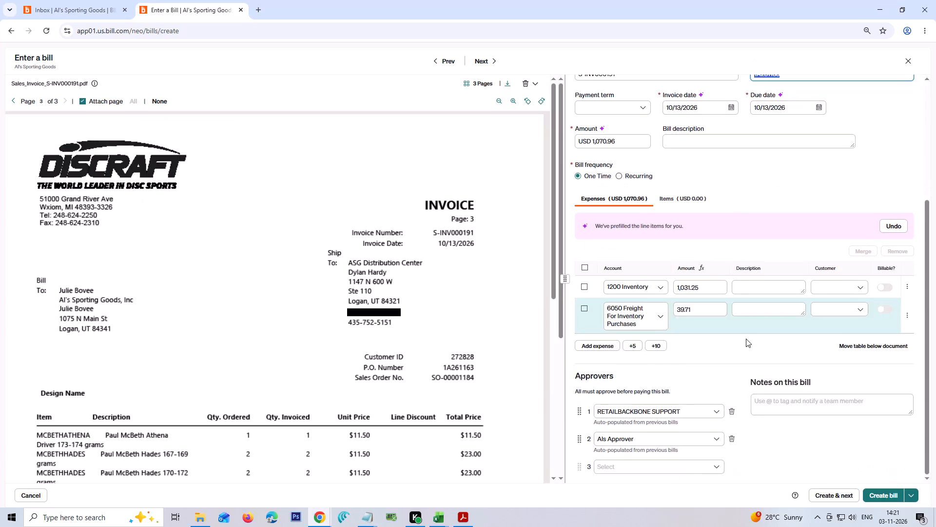
scroll(746, 339, "down", 2)
left_click(874, 496)
Switch to Excel and save the BB Invoice Sheet workbook.
key("alt+Tab")
key("ctrl+s")
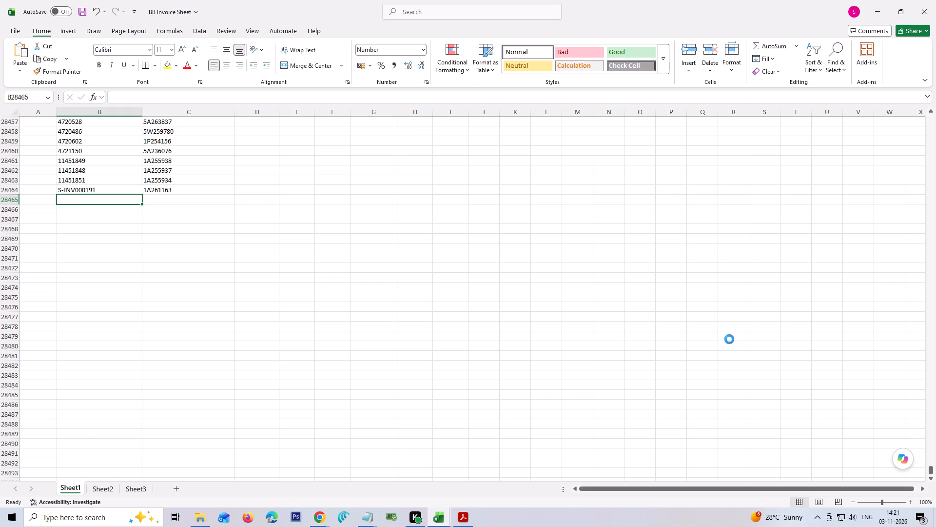
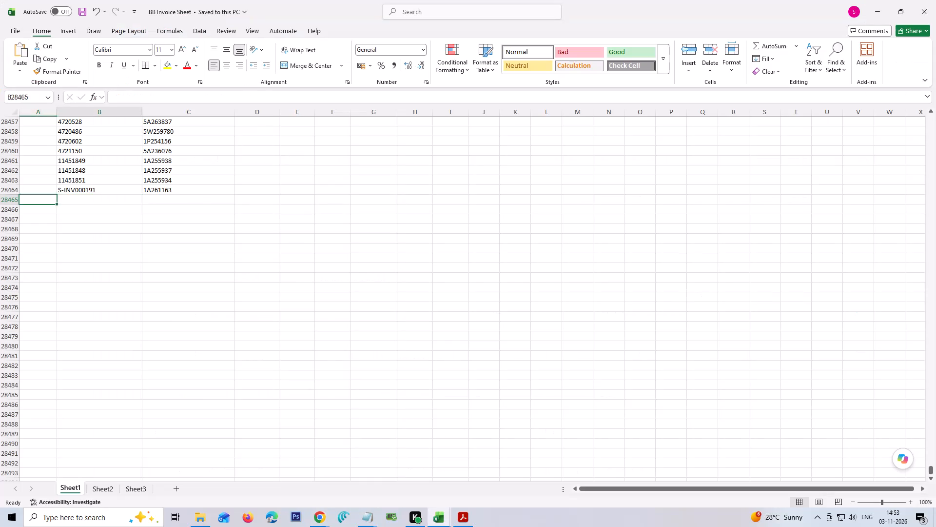
Copy the invoice and PO numbers in B28420:C28464, the latest block ending at S-INV000191, from the BB Invoice Sheet.
key("Up")
key("ctrl+shift+Up")
key("shift+Right")
key("ctrl+c")
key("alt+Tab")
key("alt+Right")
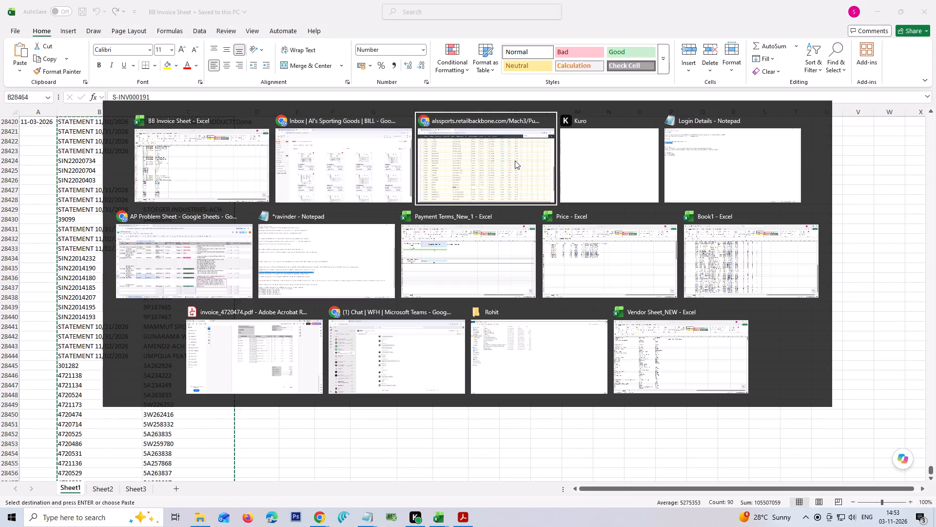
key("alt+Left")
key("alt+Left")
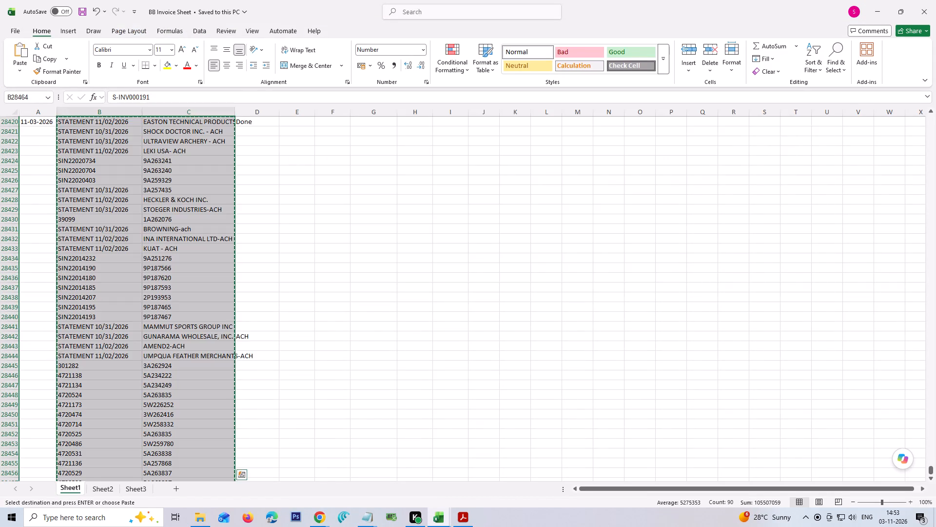
Switch from the BB Invoice Sheet to the open Price workbook.
key("alt+Tab")
key("alt+Right")
key("alt+Down")
key("alt+Left")
key("alt+Down")
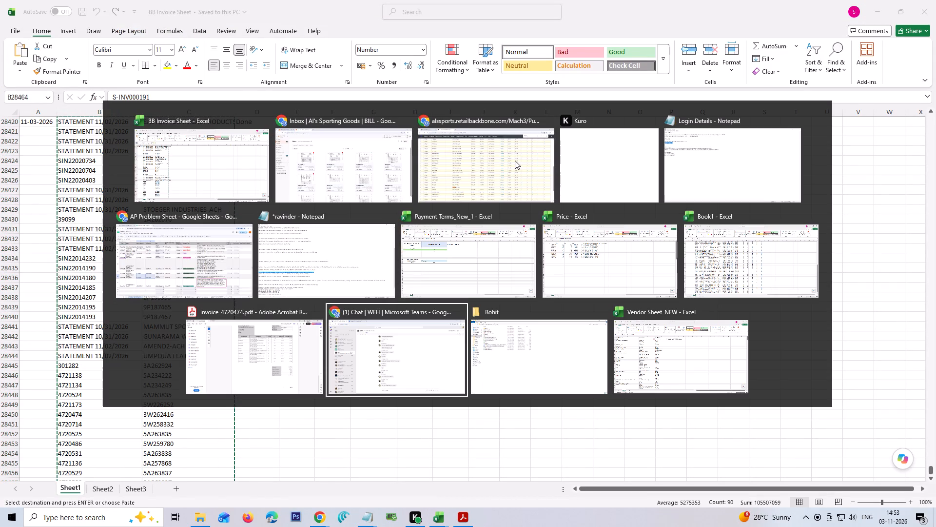
key("alt+Up")
key("alt+Right")
key("alt+Right")
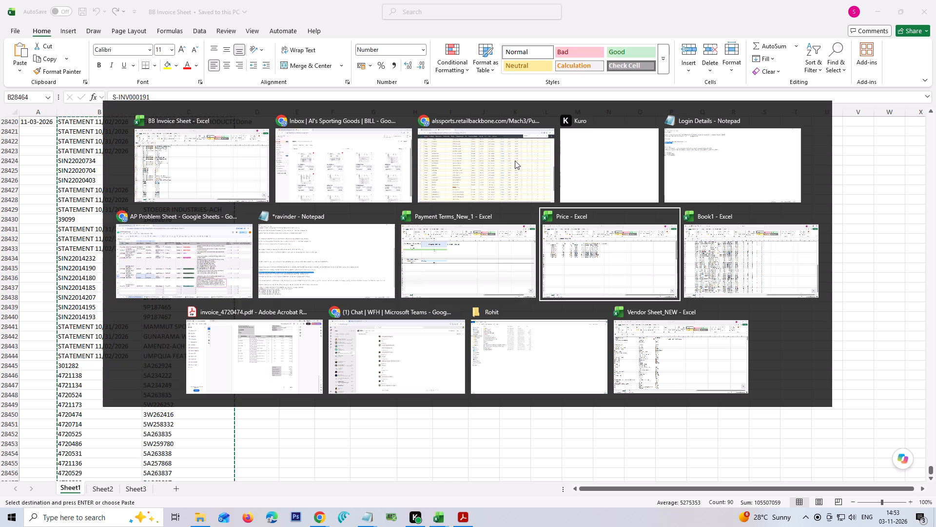
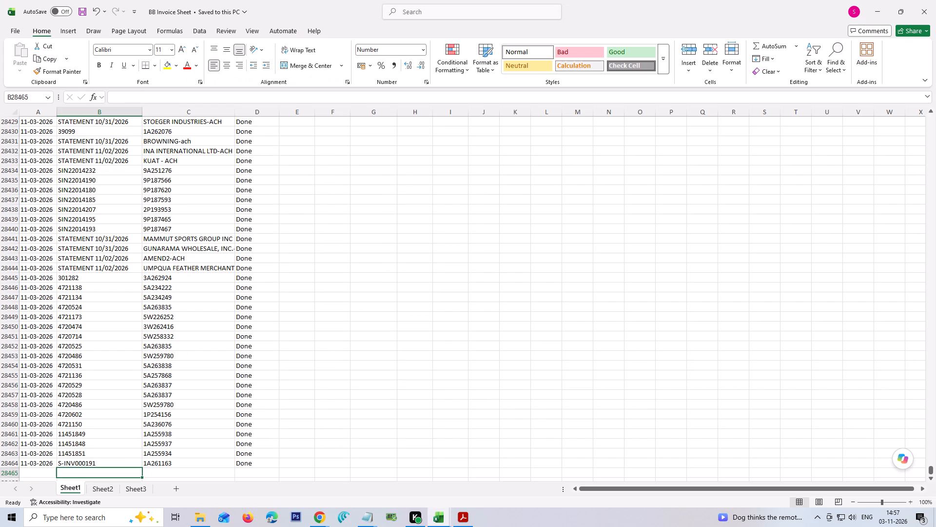
Save the BB Invoice Sheet workbook and close it.
key("ctrl+s")
left_click(935, 0)
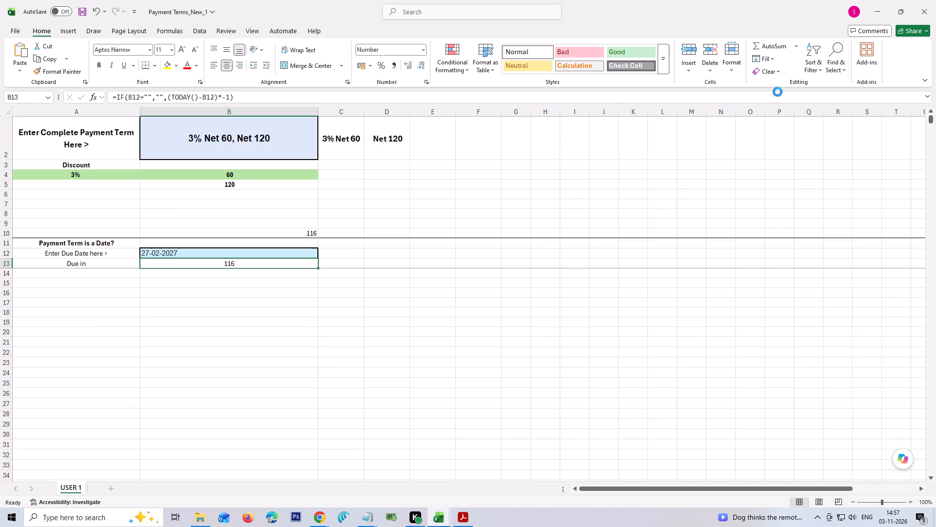
Close the Payment Terms_New_1 and Price workbooks without saving their changes.
left_click(920, 15)
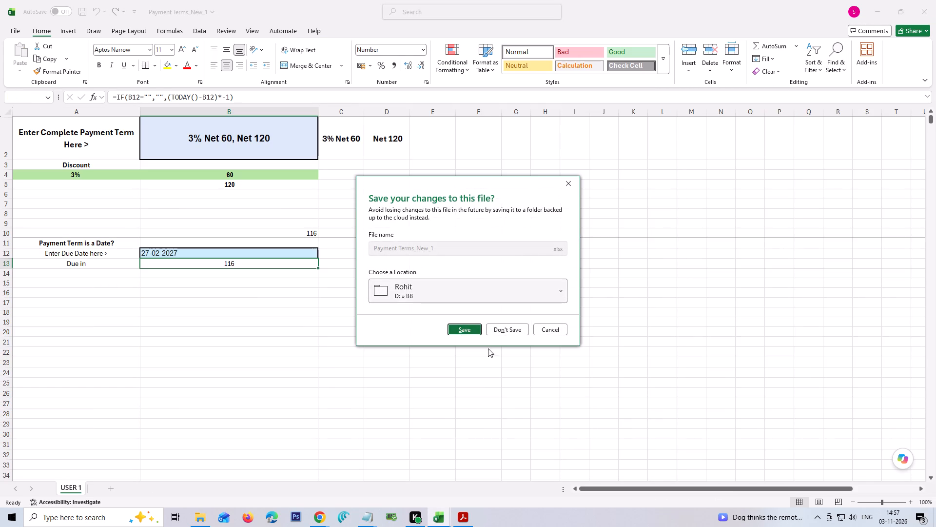
left_click(494, 331)
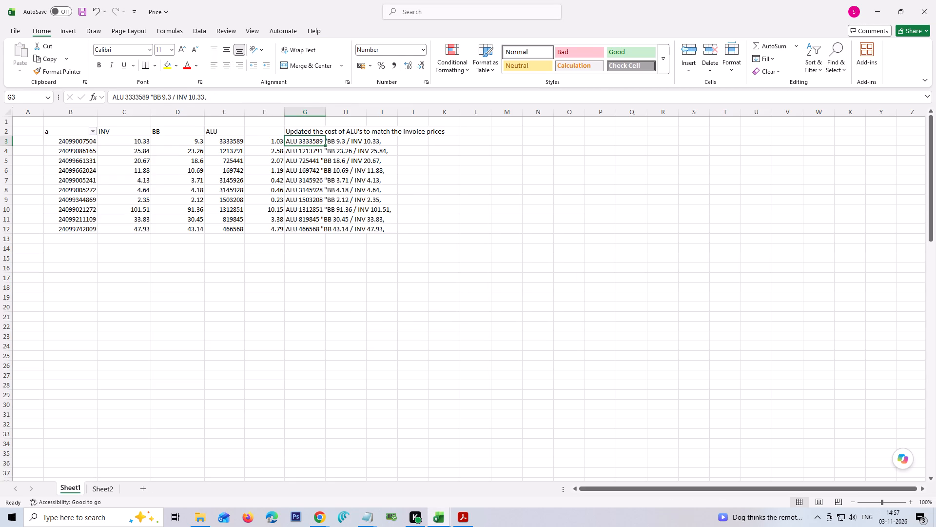
left_click(935, 0)
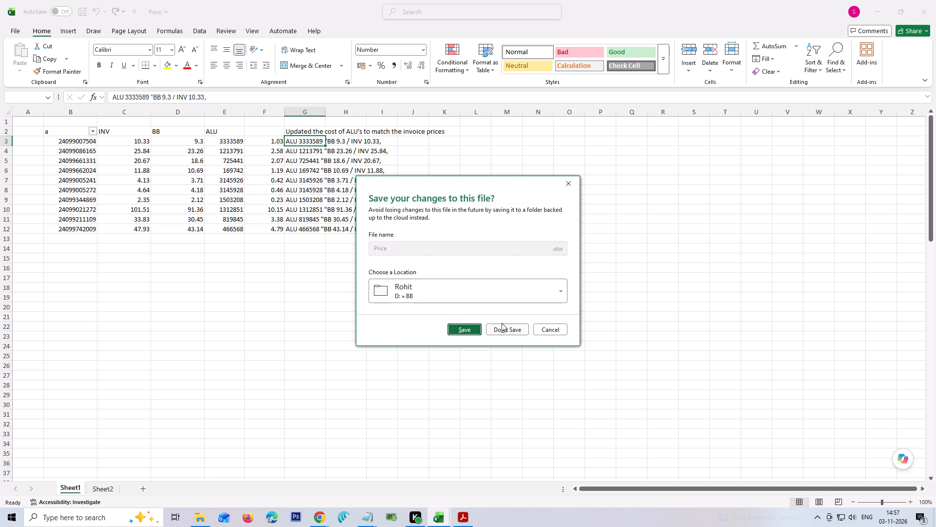
left_click(502, 323)
left_click(505, 327)
Close the Book1 workbook.
left_click(935, 0)
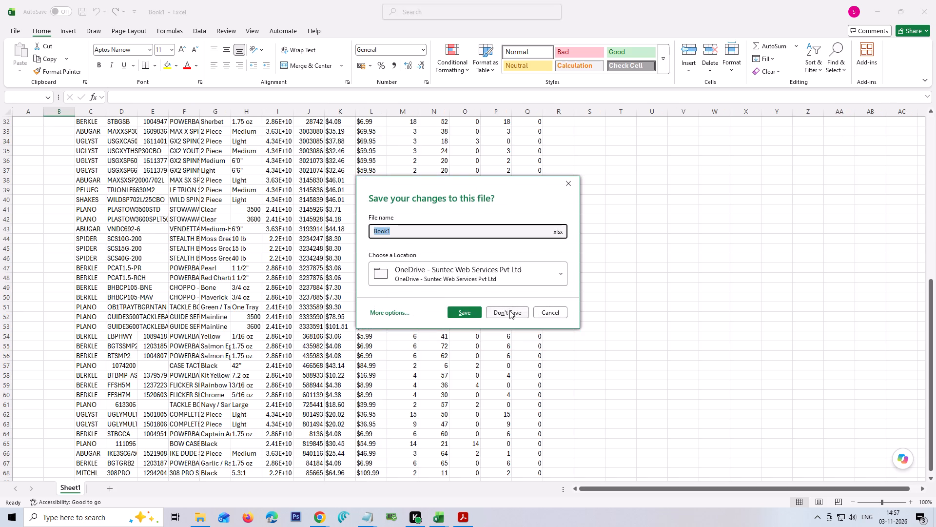